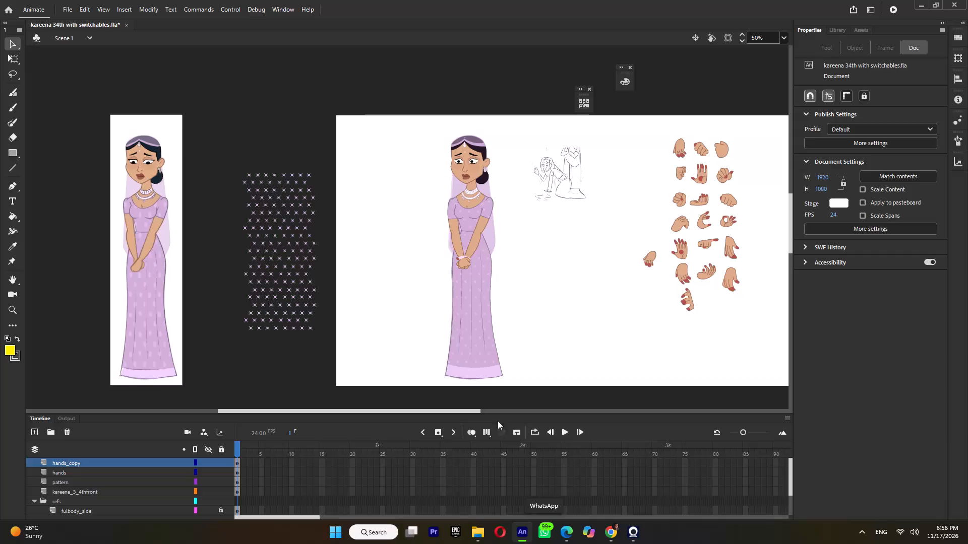
# Delete the empty ub layer from inside the woman_front symbol and return to Scene 1.
pyautogui.click(479, 322)
pyautogui.doubleClick(465, 347)
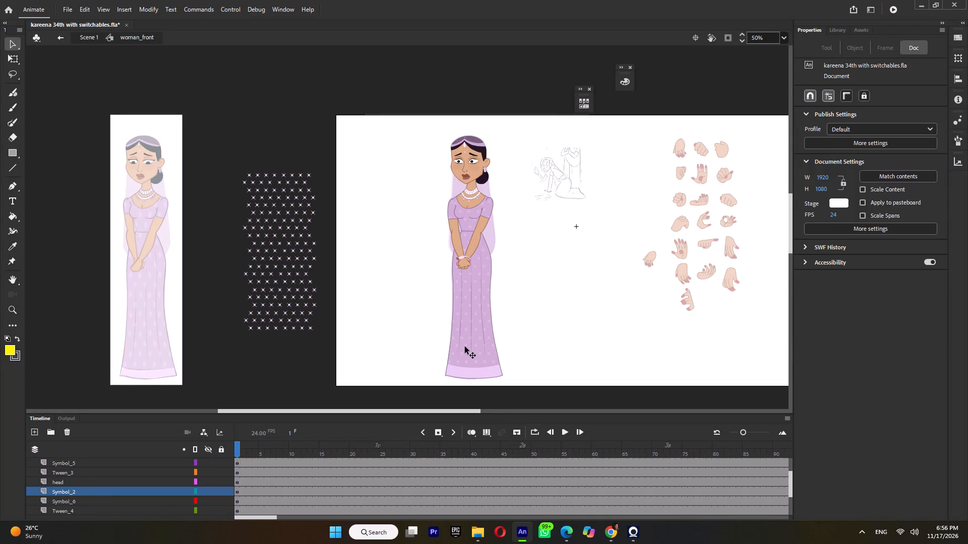
pyautogui.moveTo(465, 327); pyautogui.dragTo(398, 353)
pyautogui.hotkey('ctrl', 'z')
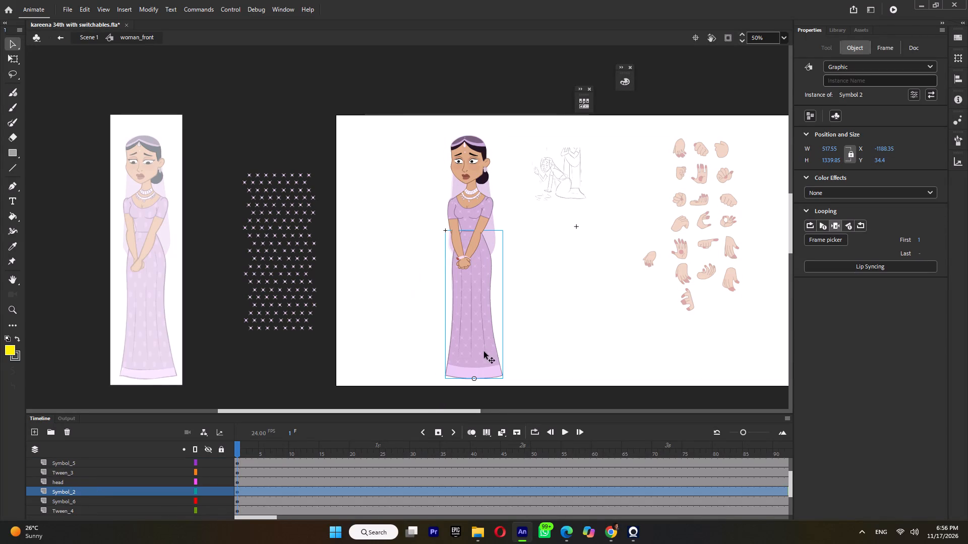
pyautogui.click(75, 503)
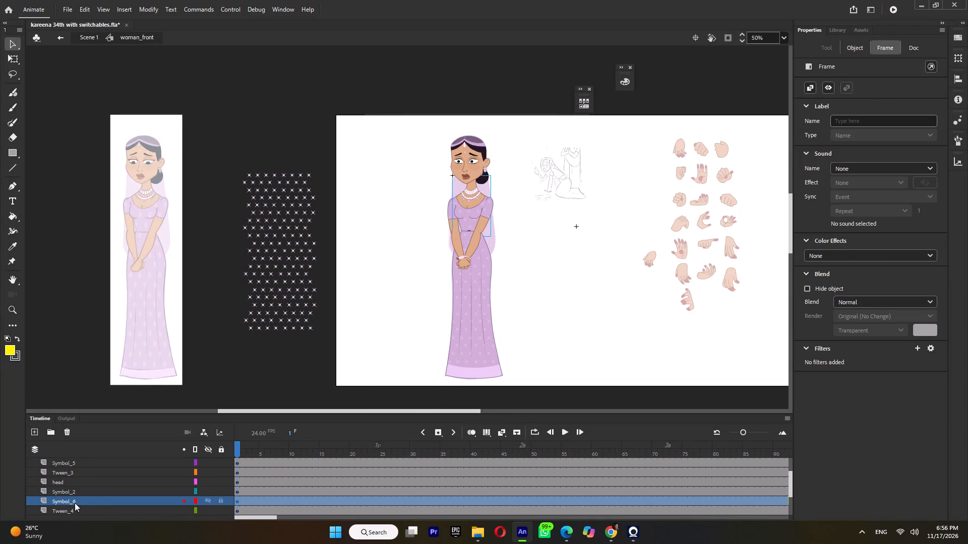
pyautogui.scroll(-5, 71, 512)
pyautogui.click(67, 505)
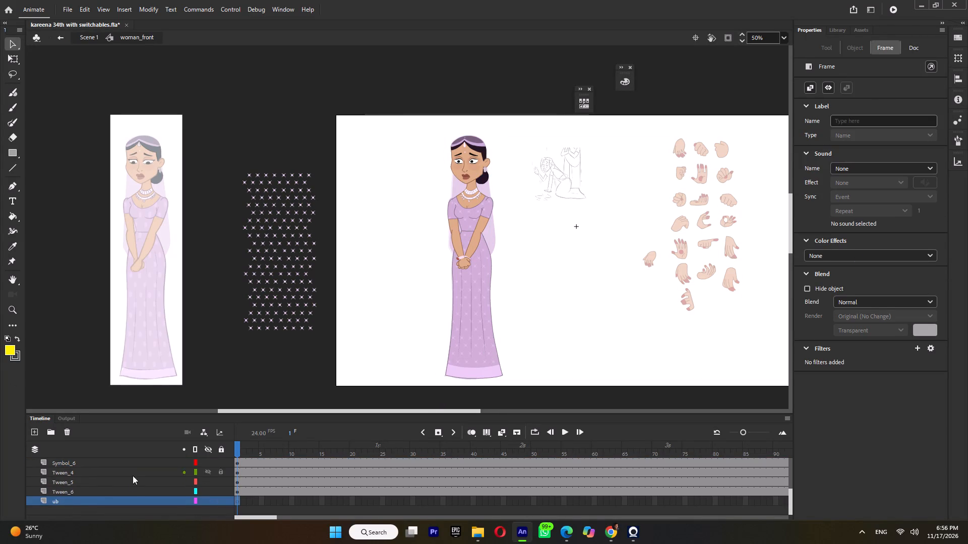
pyautogui.scroll(-6, 133, 482)
pyautogui.click(69, 428)
pyautogui.doubleClick(289, 365)
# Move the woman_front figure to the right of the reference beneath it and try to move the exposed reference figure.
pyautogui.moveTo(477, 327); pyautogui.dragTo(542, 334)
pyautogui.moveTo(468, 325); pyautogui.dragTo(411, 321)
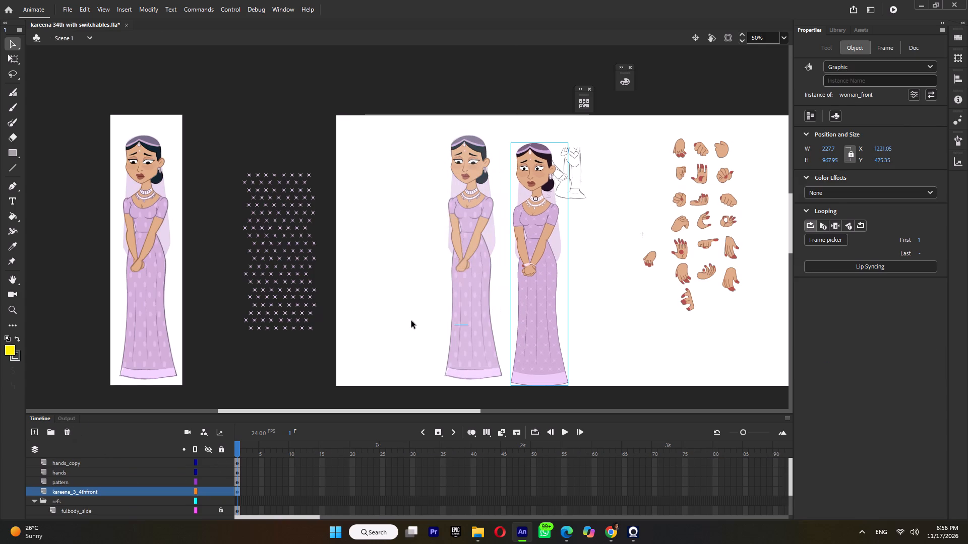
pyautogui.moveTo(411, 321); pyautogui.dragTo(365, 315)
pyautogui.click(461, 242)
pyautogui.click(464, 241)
# Hide and show the refs folder to check which artwork belongs to it.
pyautogui.scroll(-3, 193, 503)
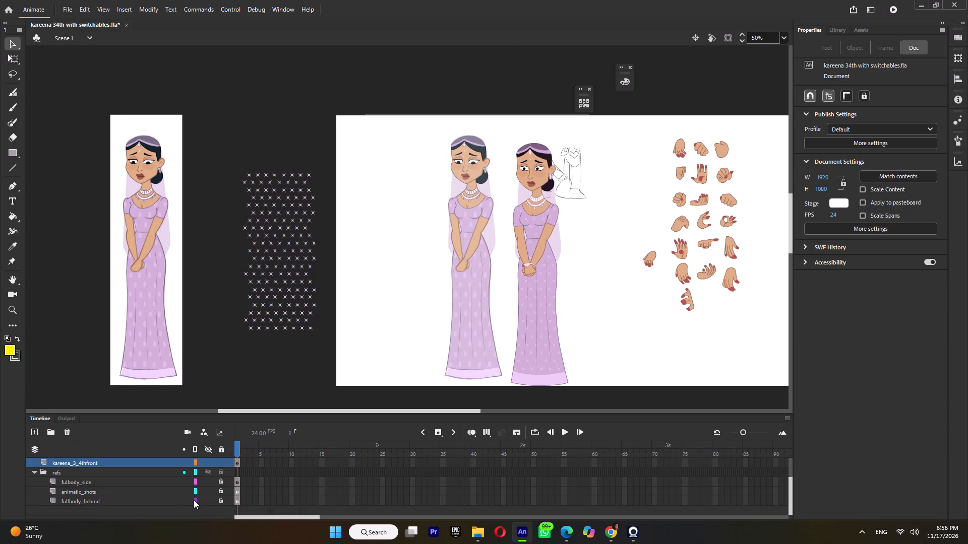
pyautogui.scroll(-2, 194, 500)
pyautogui.click(207, 471)
pyautogui.click(207, 471)
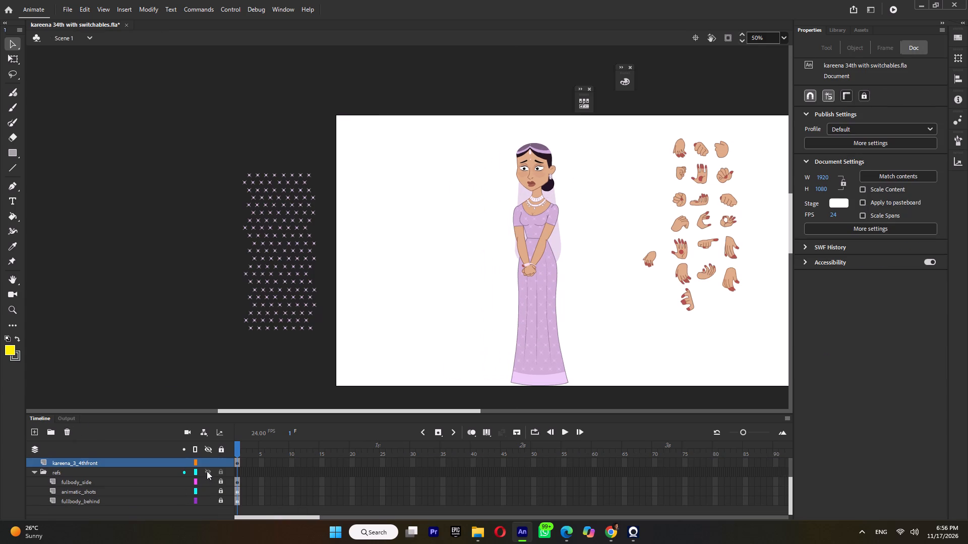
pyautogui.click(453, 265)
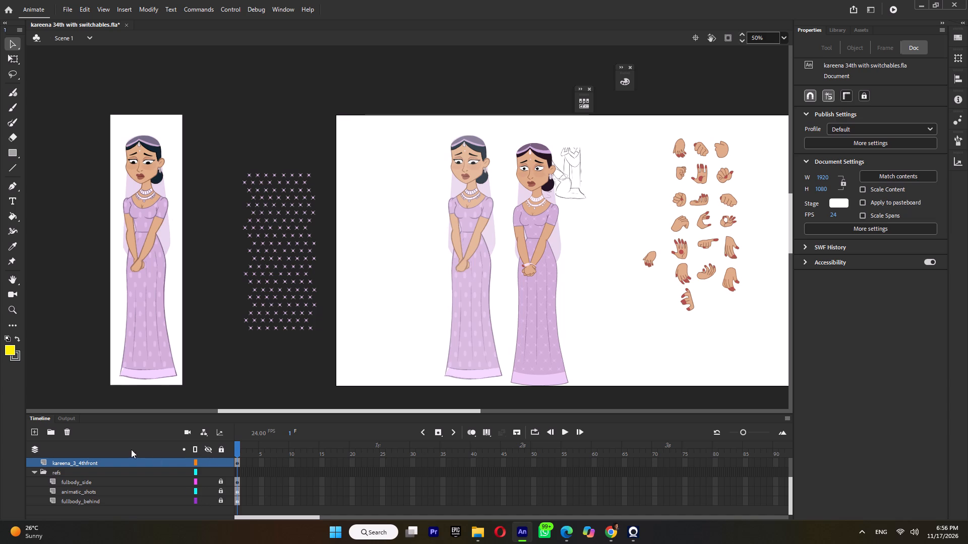
# Move the woman_front figure to the left of the reference figure, at about X 633, Y 459, with their heights aligned.
pyautogui.click(93, 461)
pyautogui.moveTo(546, 298); pyautogui.dragTo(395, 287)
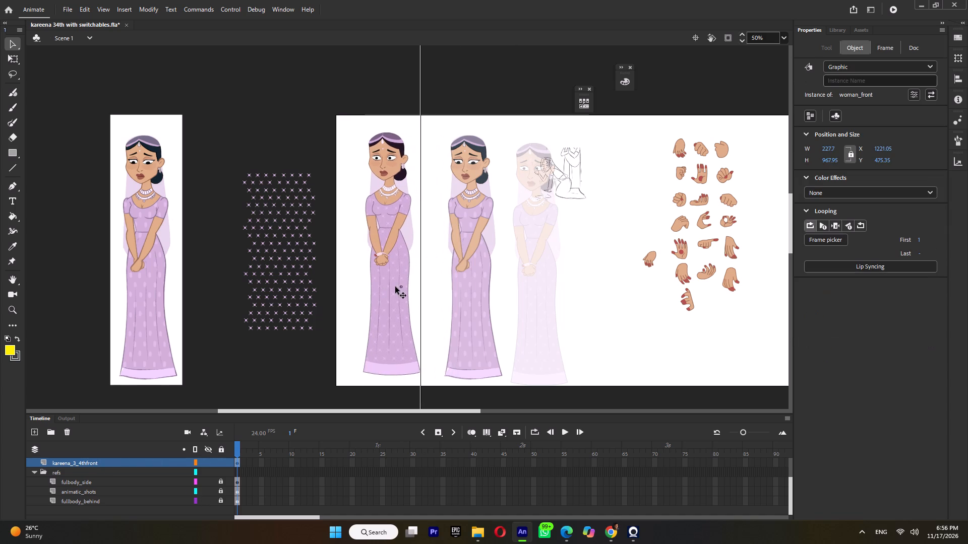
pyautogui.moveTo(395, 287); pyautogui.dragTo(396, 288)
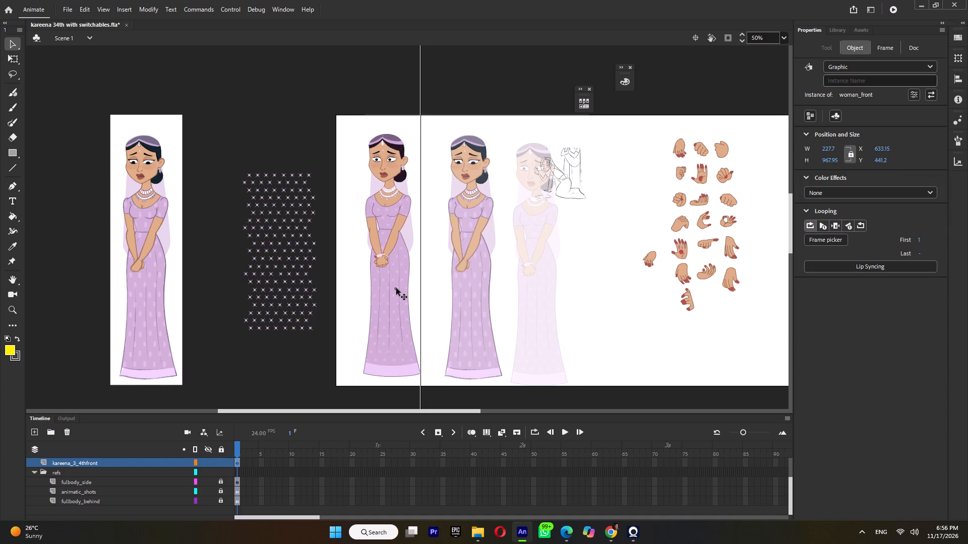
pyautogui.moveTo(396, 288); pyautogui.dragTo(396, 291)
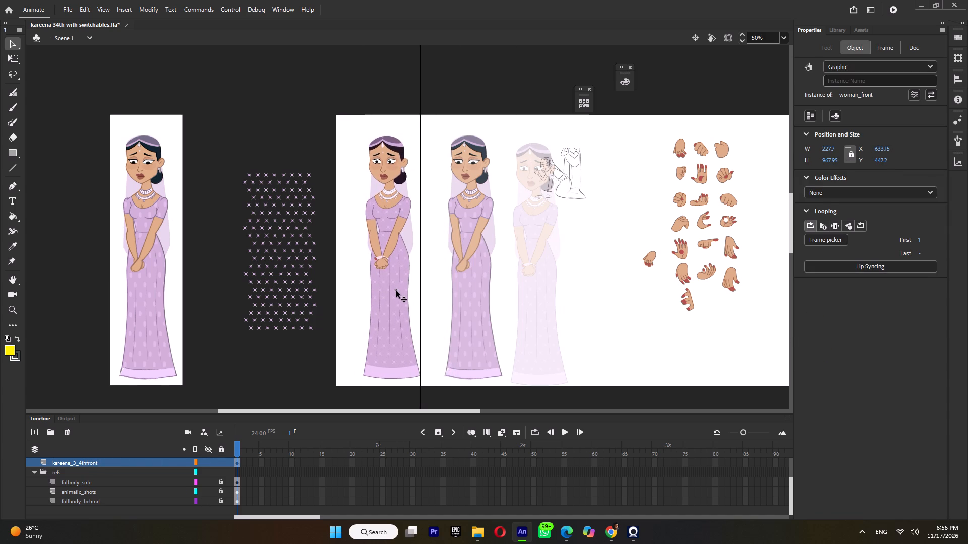
pyautogui.moveTo(396, 291); pyautogui.dragTo(396, 290)
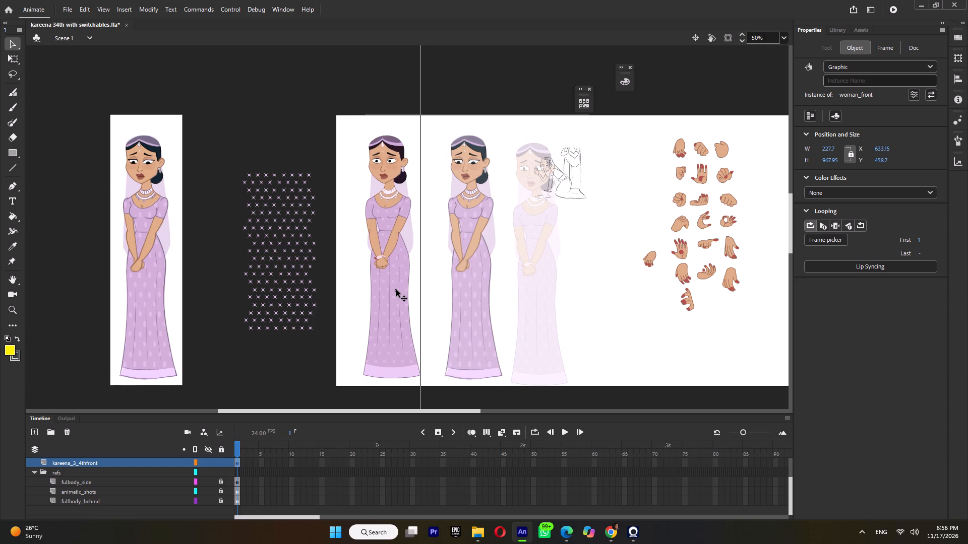
pyautogui.moveTo(396, 290); pyautogui.dragTo(397, 289)
pyautogui.moveTo(397, 289); pyautogui.dragTo(397, 292)
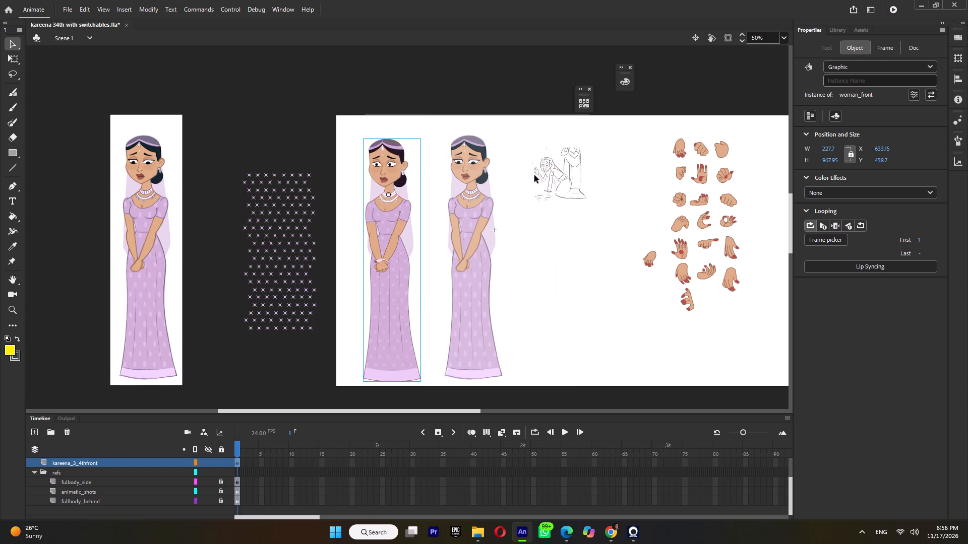
# Open the woman_front symbol and shift the front clasped hand slightly down, to about Y 130.5.
pyautogui.click(384, 258)
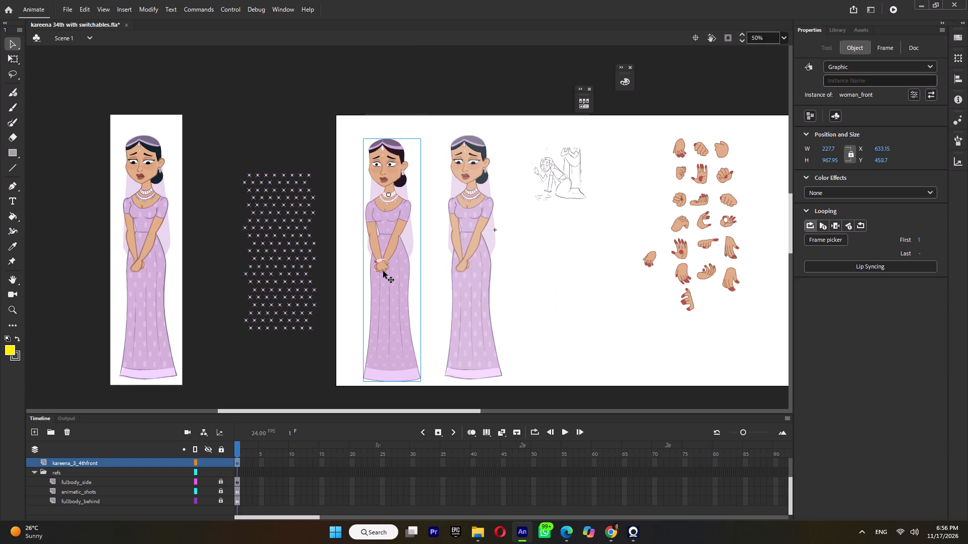
pyautogui.doubleClick(381, 265)
pyautogui.keyDown('ctrl'); pyautogui.scroll(5, 381, 267); pyautogui.keyUp('ctrl')
pyautogui.keyDown('ctrl'); pyautogui.scroll(3, 275, 256); pyautogui.keyUp('ctrl')
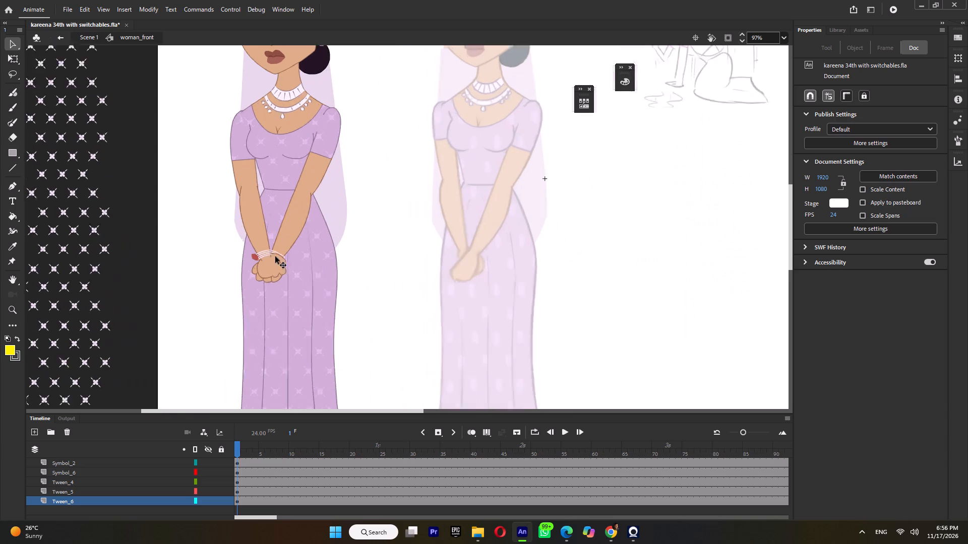
pyautogui.keyDown('ctrl'); pyautogui.scroll(3, 275, 256); pyautogui.keyUp('ctrl')
pyautogui.click(269, 283)
pyautogui.click(269, 283)
pyautogui.doubleClick(372, 259)
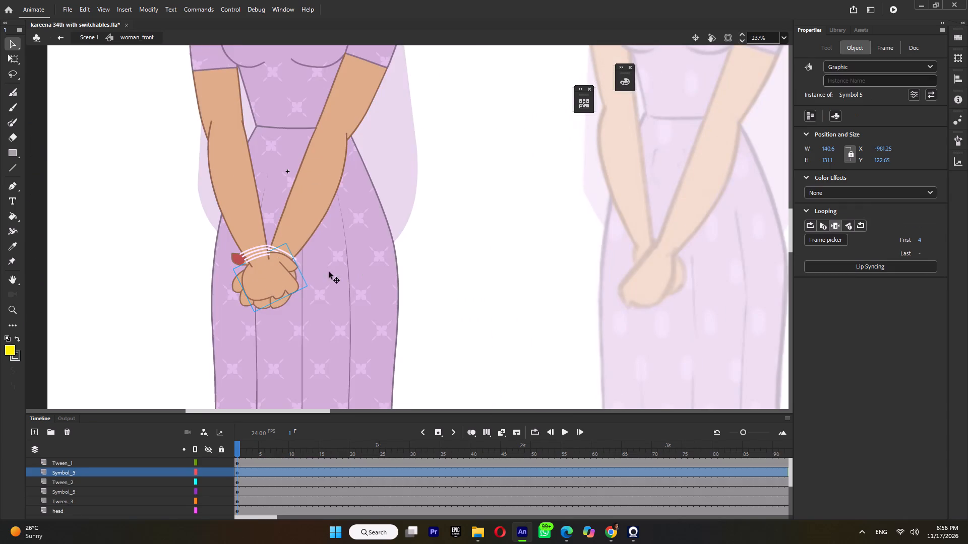
pyautogui.keyDown('ctrl'); pyautogui.scroll(6, 255, 263); pyautogui.keyUp('ctrl')
pyautogui.moveTo(281, 278); pyautogui.dragTo(285, 294)
pyautogui.hotkey('ctrl', 'z')
pyautogui.click(307, 324)
pyautogui.moveTo(315, 317); pyautogui.dragTo(320, 330)
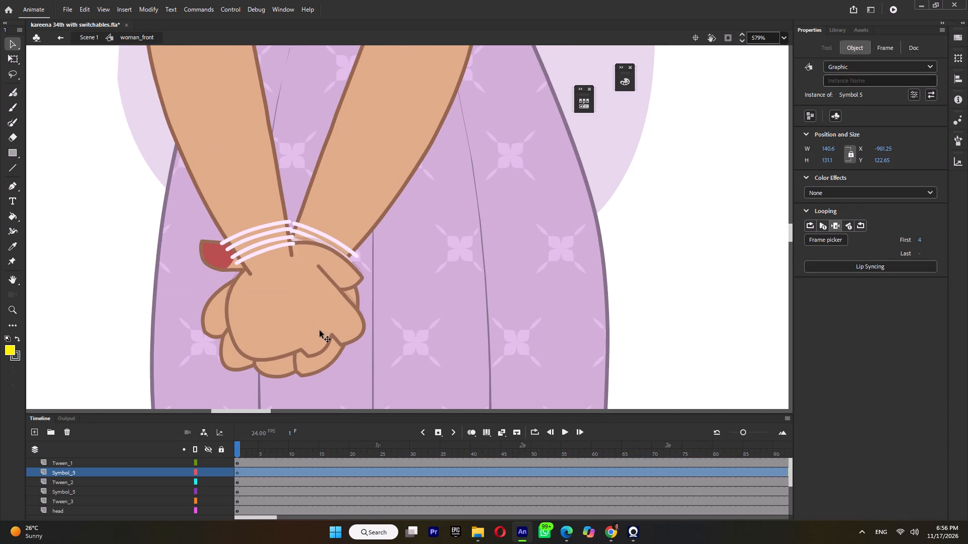
pyautogui.moveTo(320, 330); pyautogui.dragTo(317, 327)
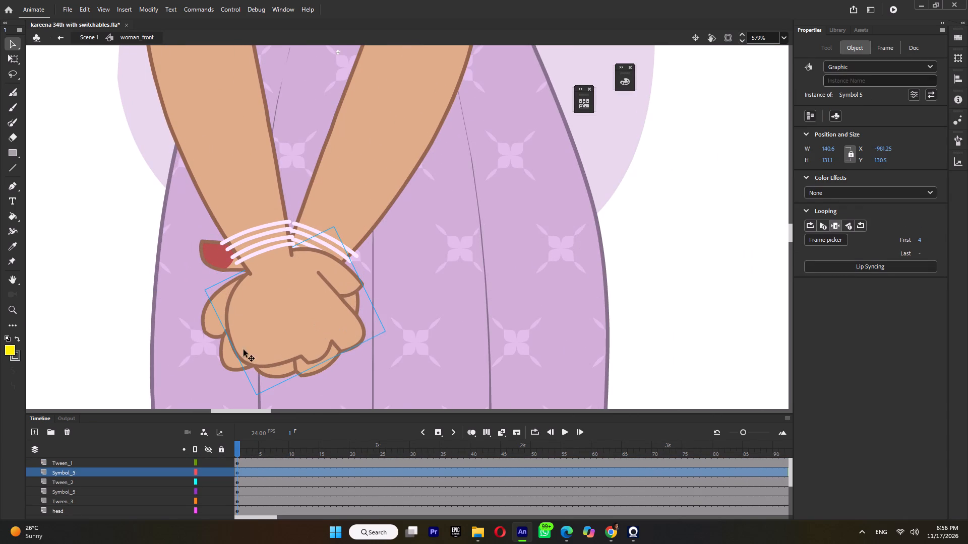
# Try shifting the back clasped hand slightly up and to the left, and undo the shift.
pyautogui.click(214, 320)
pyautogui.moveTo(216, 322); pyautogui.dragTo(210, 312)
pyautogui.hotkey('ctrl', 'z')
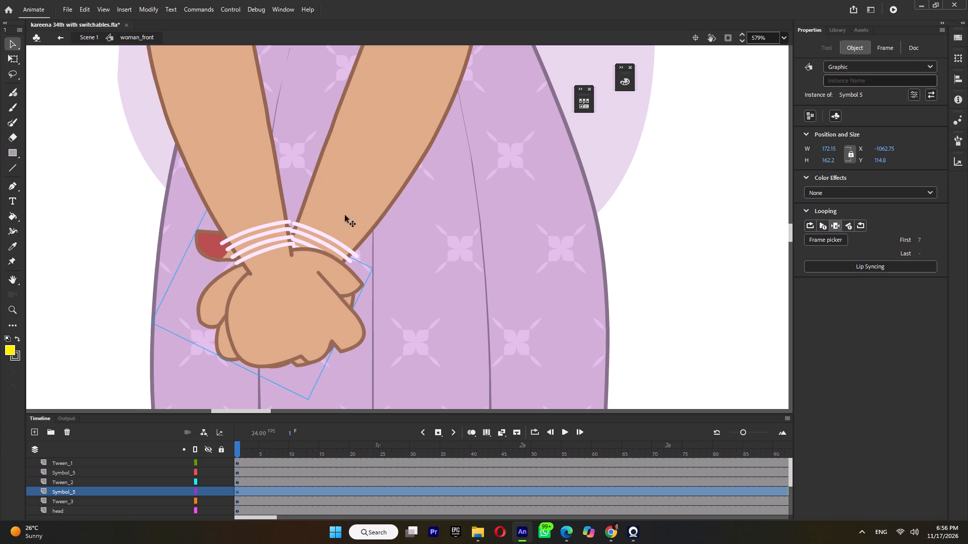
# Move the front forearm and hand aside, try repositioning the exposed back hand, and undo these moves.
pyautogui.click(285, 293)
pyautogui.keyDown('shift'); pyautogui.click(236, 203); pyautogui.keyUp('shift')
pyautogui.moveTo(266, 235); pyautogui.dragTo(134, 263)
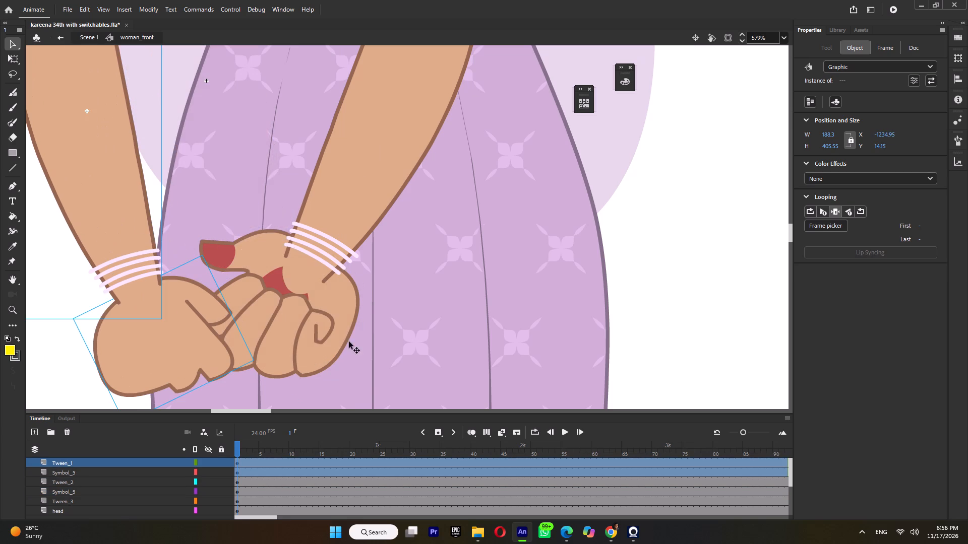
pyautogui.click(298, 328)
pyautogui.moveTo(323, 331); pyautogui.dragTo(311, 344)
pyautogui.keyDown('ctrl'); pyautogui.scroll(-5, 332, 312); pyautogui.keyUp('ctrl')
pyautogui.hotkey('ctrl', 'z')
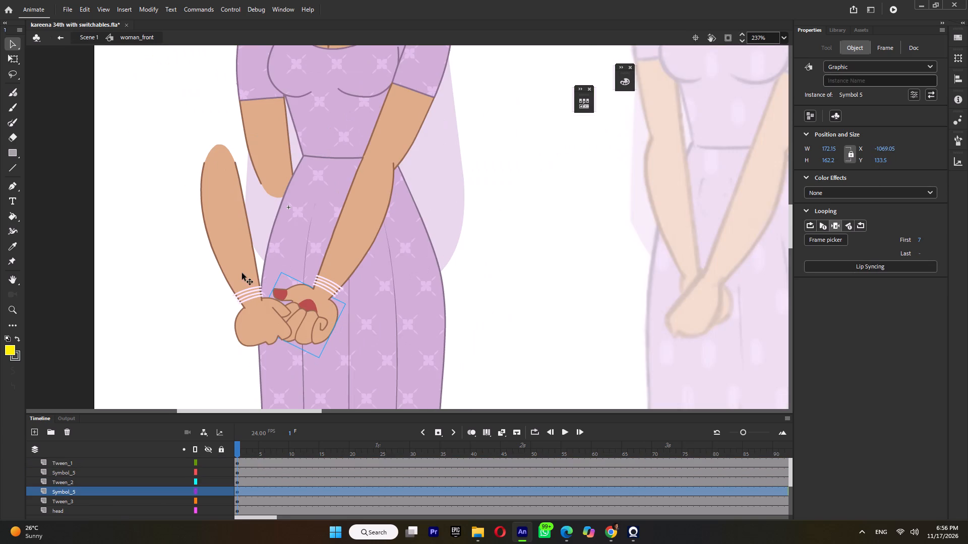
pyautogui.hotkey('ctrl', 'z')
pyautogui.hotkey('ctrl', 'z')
# Nudge the back clasped hand slightly left and down to about X -1061, Y 127, and return to Scene 1.
pyautogui.click(288, 327)
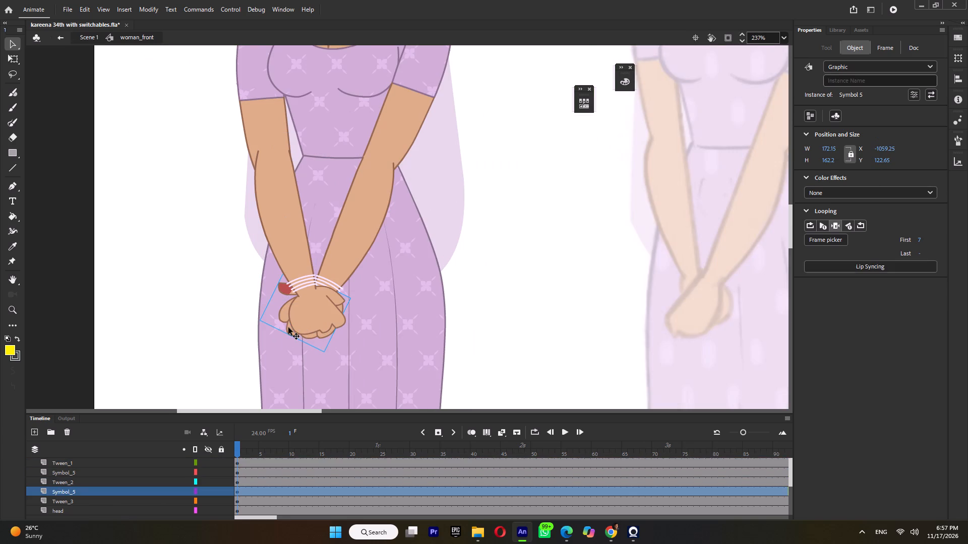
pyautogui.press('Left')
pyautogui.press('Down')
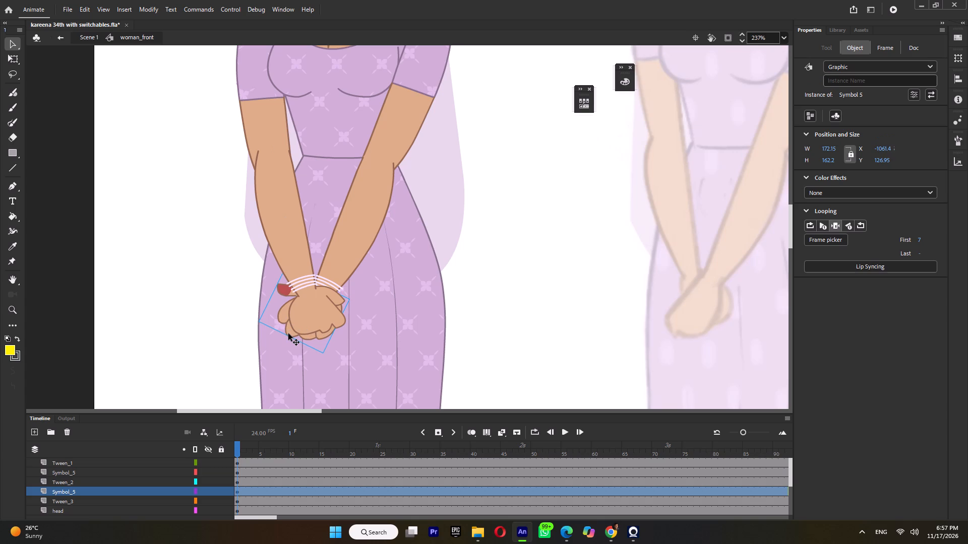
pyautogui.doubleClick(576, 268)
pyautogui.keyDown('ctrl'); pyautogui.scroll(-9, 576, 268); pyautogui.keyUp('ctrl')
pyautogui.keyDown('ctrl'); pyautogui.doubleClick(576, 266); pyautogui.keyUp('ctrl')
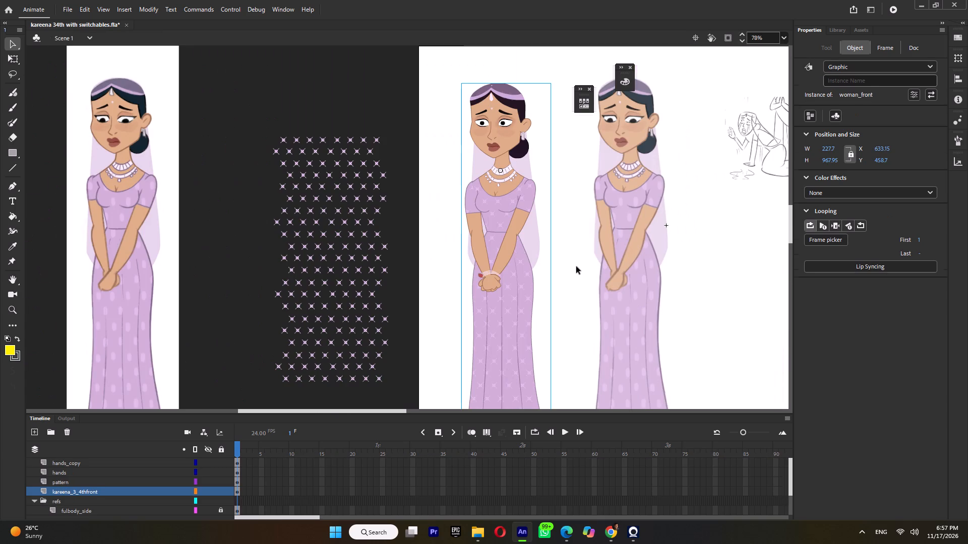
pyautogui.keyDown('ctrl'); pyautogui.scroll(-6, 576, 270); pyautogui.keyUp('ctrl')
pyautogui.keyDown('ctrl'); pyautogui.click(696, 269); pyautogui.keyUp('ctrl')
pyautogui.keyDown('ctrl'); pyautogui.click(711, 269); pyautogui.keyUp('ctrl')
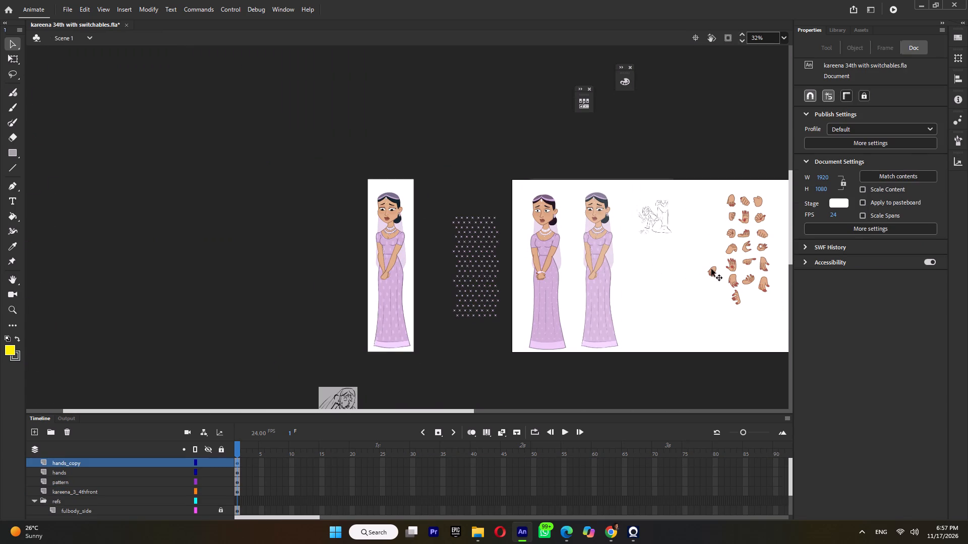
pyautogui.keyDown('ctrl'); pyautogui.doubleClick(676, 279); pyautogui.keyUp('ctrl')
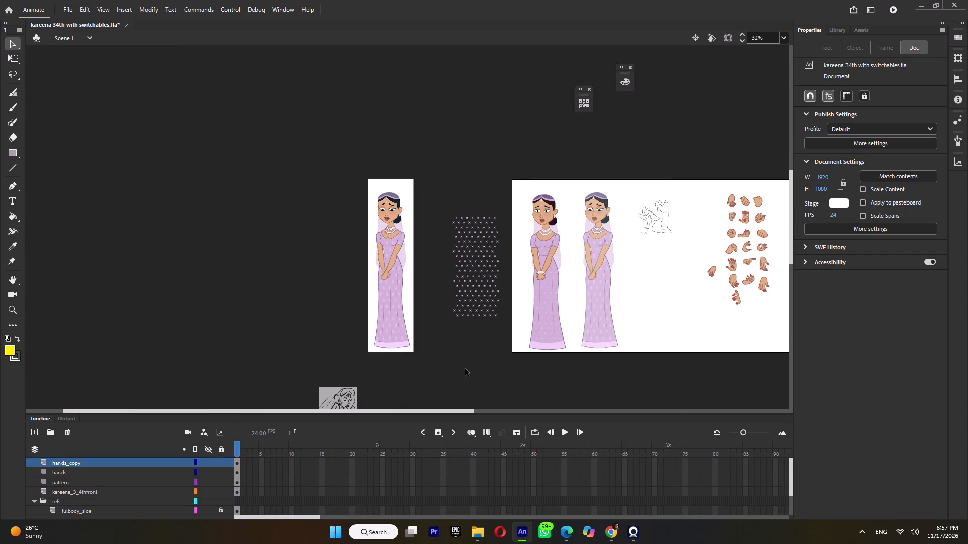
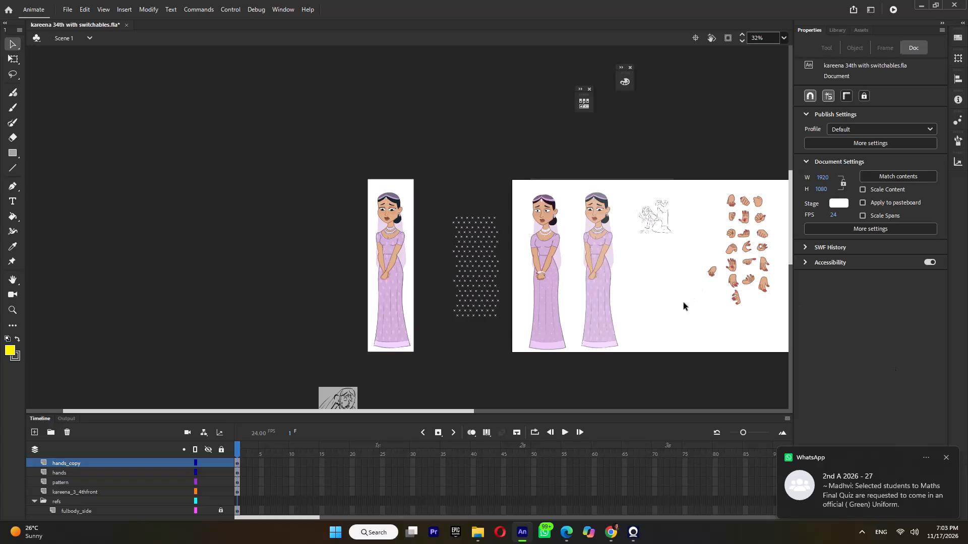
# Open the skirt's group inside Symbol 2 of the pasteboard character's woman_front symbol.
pyautogui.click(542, 285)
pyautogui.doubleClick(543, 298)
pyautogui.click(543, 298)
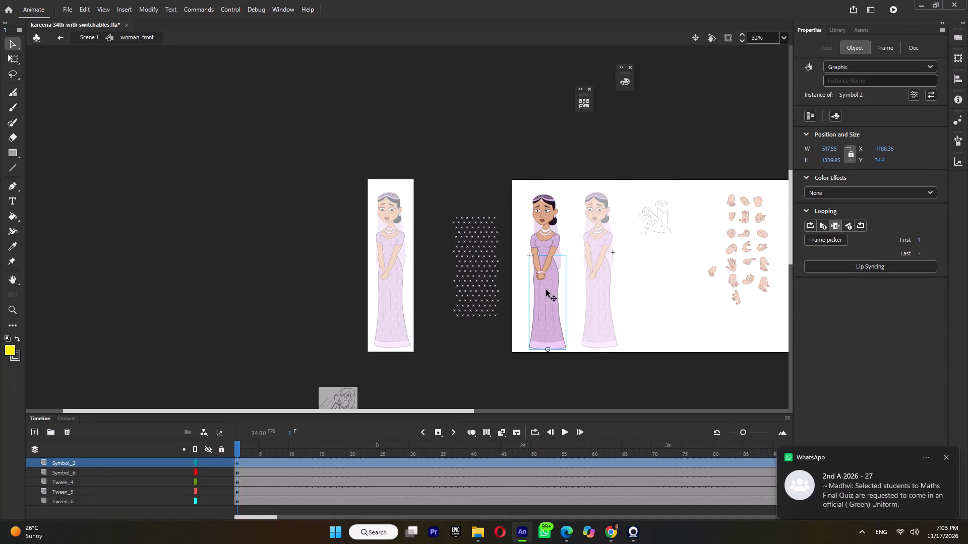
pyautogui.keyDown('ctrl'); pyautogui.scroll(5, 546, 286); pyautogui.keyUp('ctrl')
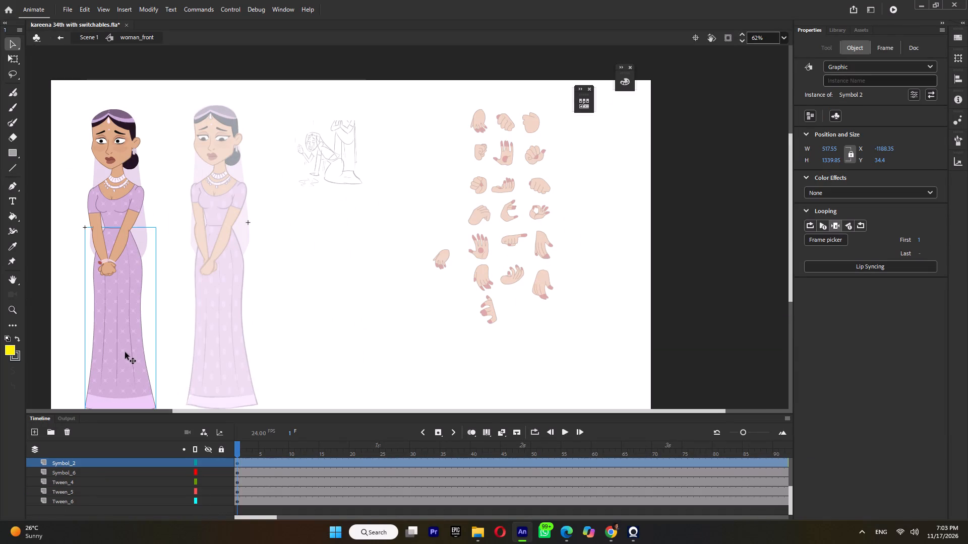
pyautogui.keyDown('ctrl'); pyautogui.scroll(-5, 176, 333); pyautogui.keyUp('ctrl')
pyautogui.keyDown('ctrl'); pyautogui.scroll(2, 124, 332); pyautogui.keyUp('ctrl')
pyautogui.keyDown('ctrl'); pyautogui.scroll(6, 265, 311); pyautogui.keyUp('ctrl')
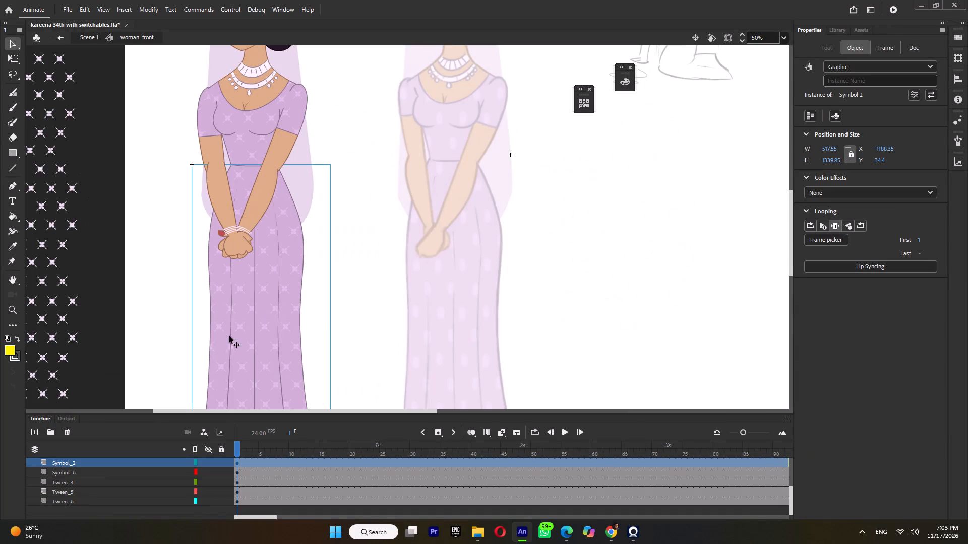
pyautogui.doubleClick(232, 332)
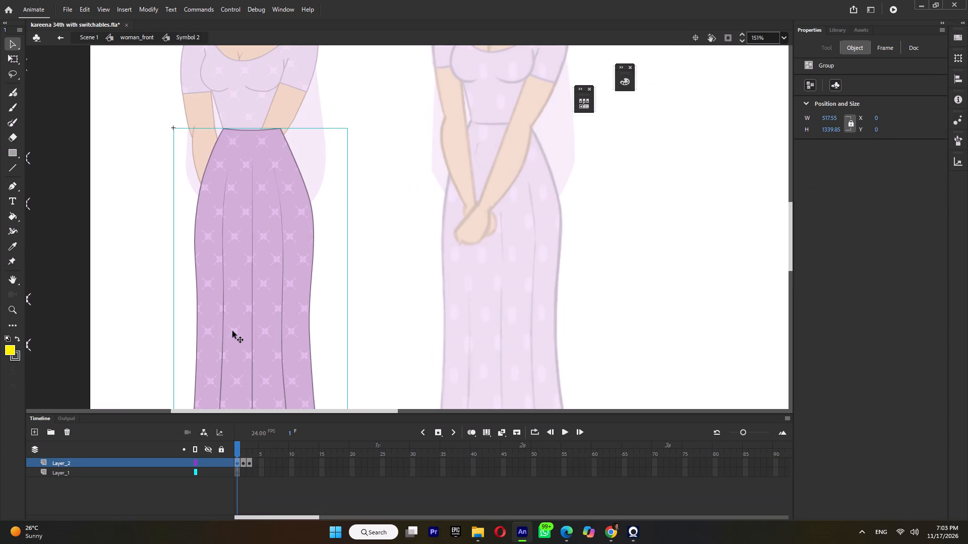
pyautogui.click(233, 330)
pyautogui.doubleClick(233, 330)
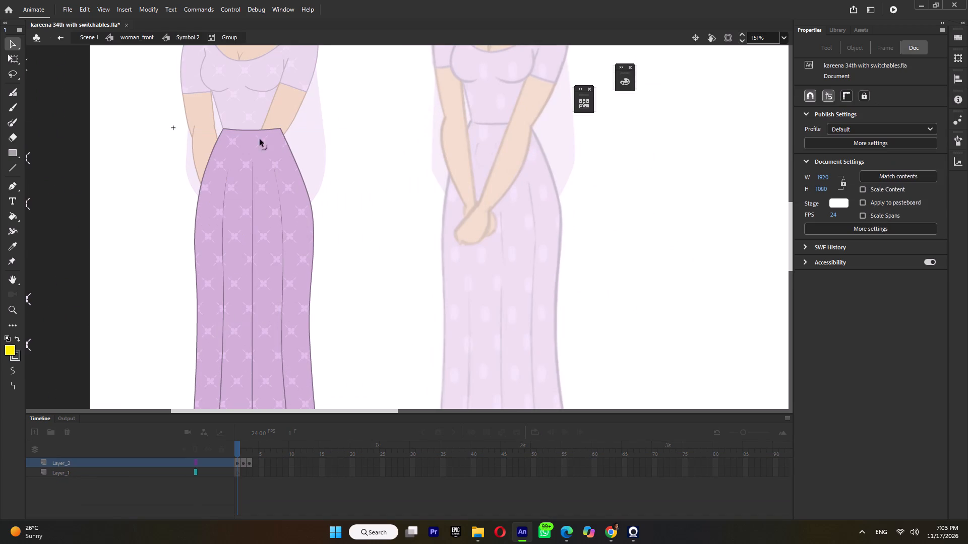
# Replace the skirt body's baked-in floral pattern fill with the plain lilac sampled from the skirt.
pyautogui.keyDown('ctrl'); pyautogui.moveTo(359, 90); pyautogui.dragTo(129, 515); pyautogui.keyUp('ctrl')
pyautogui.keyDown('ctrl'); pyautogui.scroll(-5, 308, 211); pyautogui.keyUp('ctrl')
pyautogui.keyDown('ctrl'); pyautogui.scroll(2, 277, 399); pyautogui.keyUp('ctrl')
pyautogui.keyDown('ctrl'); pyautogui.keyDown('shift'); pyautogui.click(272, 365); pyautogui.keyUp('shift'); pyautogui.keyUp('ctrl')
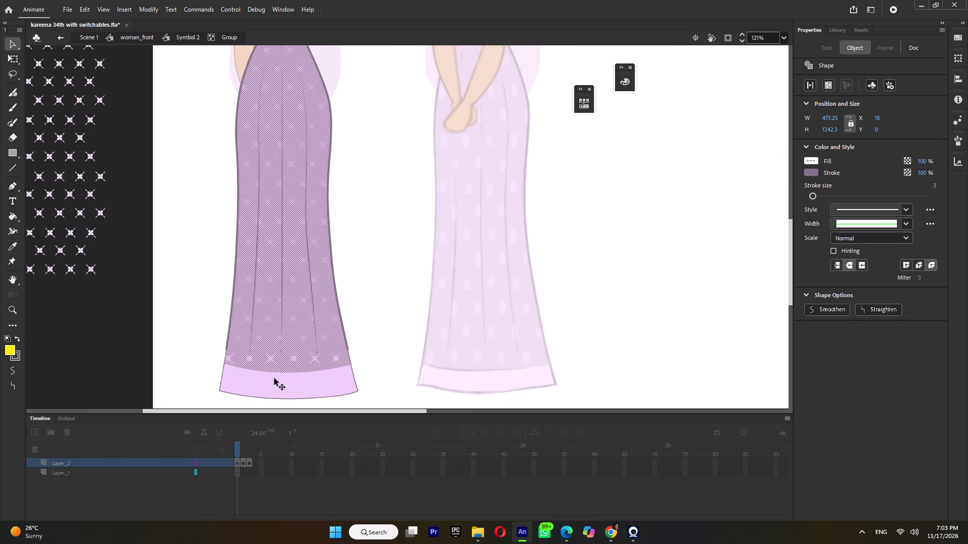
pyautogui.keyDown('ctrl'); pyautogui.keyDown('shift'); pyautogui.moveTo(383, 247); pyautogui.dragTo(153, 375); pyautogui.keyUp('shift'); pyautogui.keyUp('ctrl')
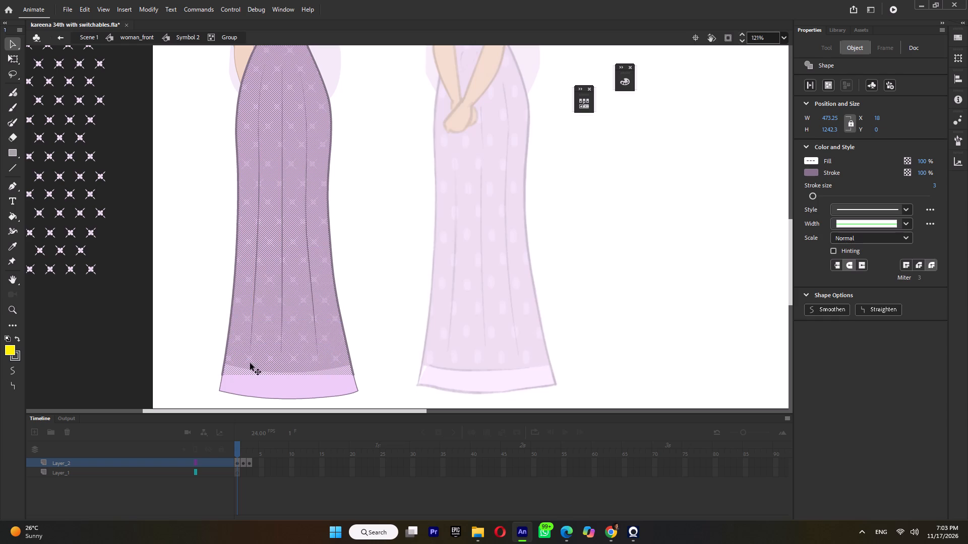
pyautogui.keyDown('ctrl'); pyautogui.keyDown('shift'); pyautogui.click(231, 372); pyautogui.keyUp('shift'); pyautogui.keyUp('ctrl')
pyautogui.press('i')
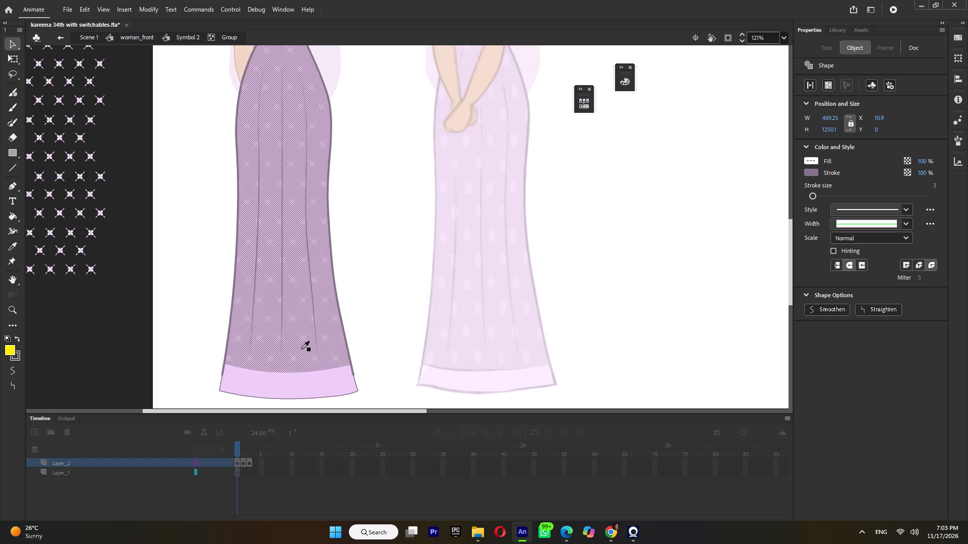
pyautogui.click(301, 349)
pyautogui.keyDown('ctrl'); pyautogui.click(373, 297); pyautogui.keyUp('ctrl')
pyautogui.keyDown('ctrl'); pyautogui.scroll(-4, 372, 297); pyautogui.keyUp('ctrl')
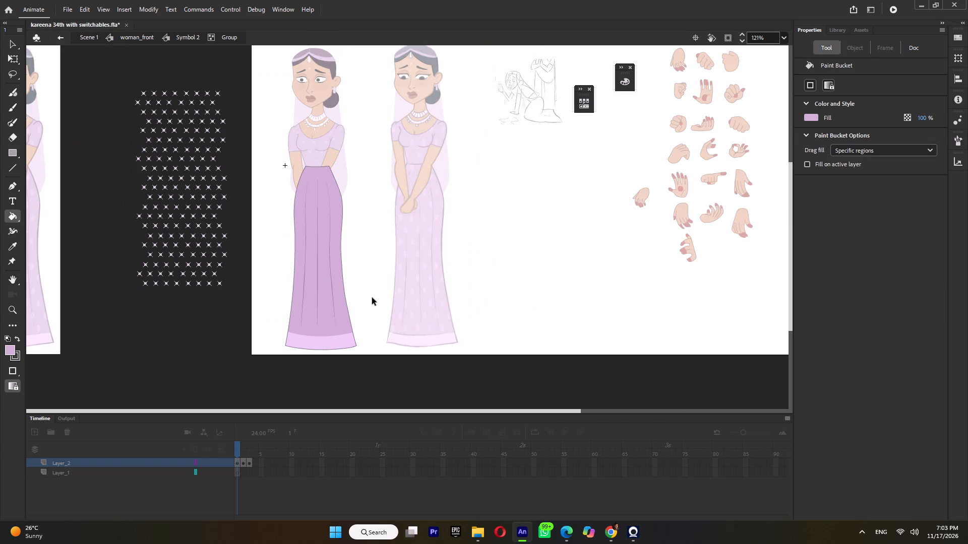
pyautogui.click(194, 193)
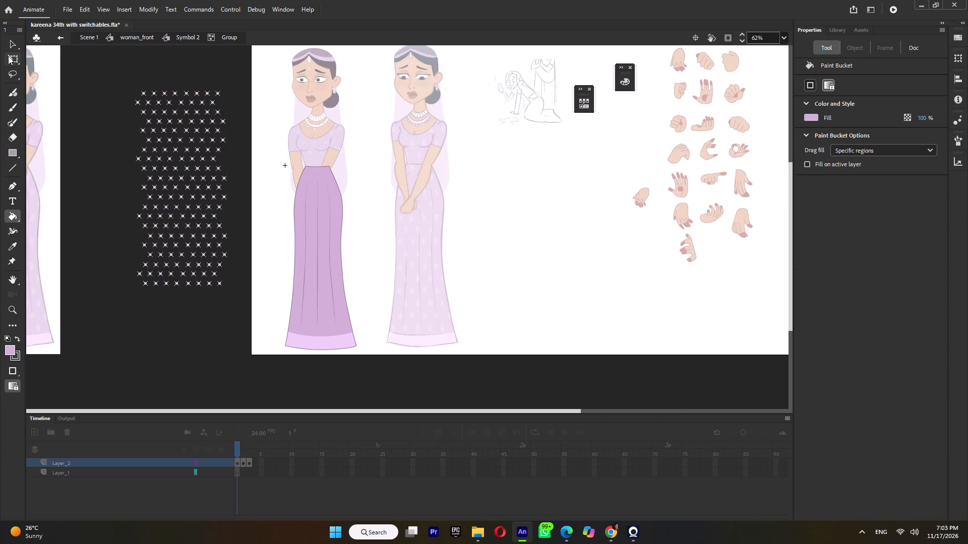
pyautogui.click(8, 56)
pyautogui.click(193, 151)
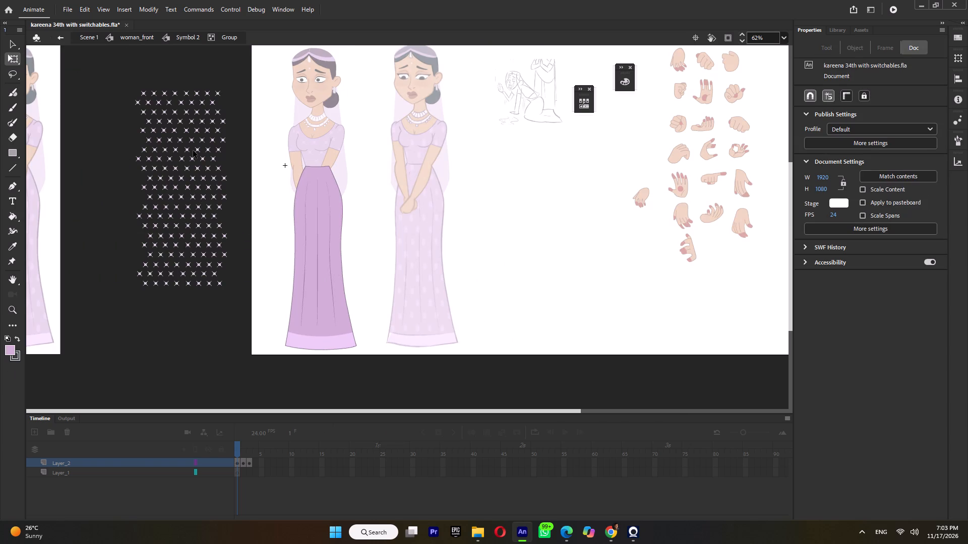
# Save the document as a new copy named kareena 34th with switchablesv2.fla.
pyautogui.click(64, 11)
pyautogui.click(100, 108)
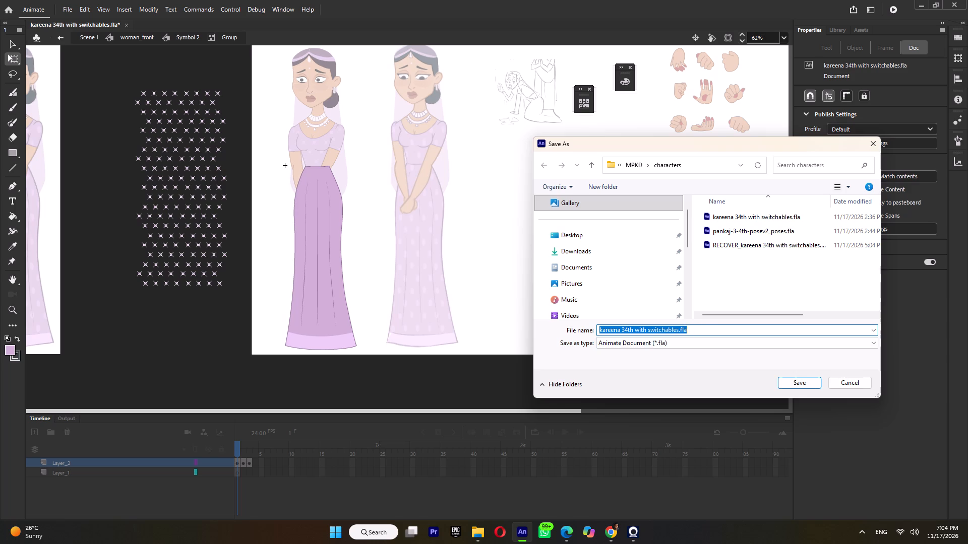
# Save the document as a new copy named kareena 34th with switchablesv2.fla in the characters folder.
pyautogui.click(678, 330)
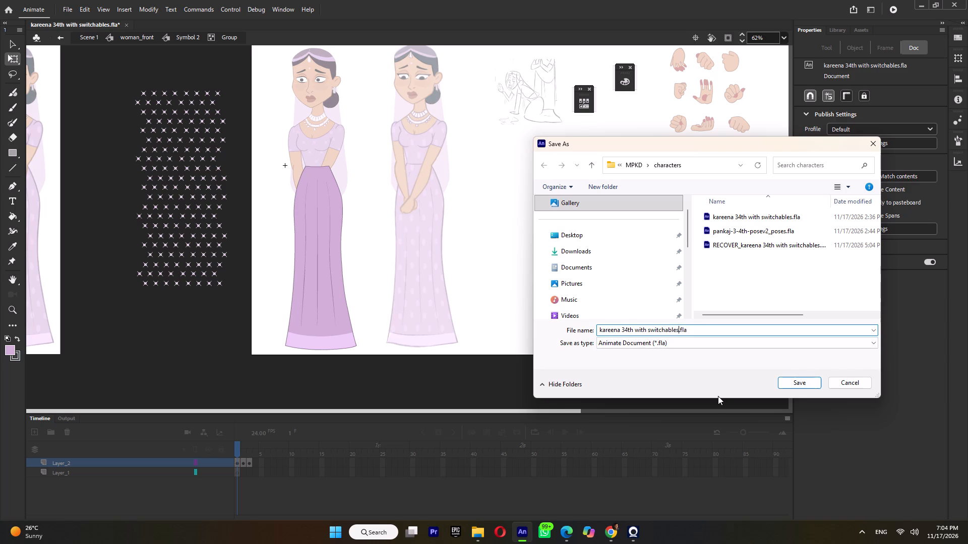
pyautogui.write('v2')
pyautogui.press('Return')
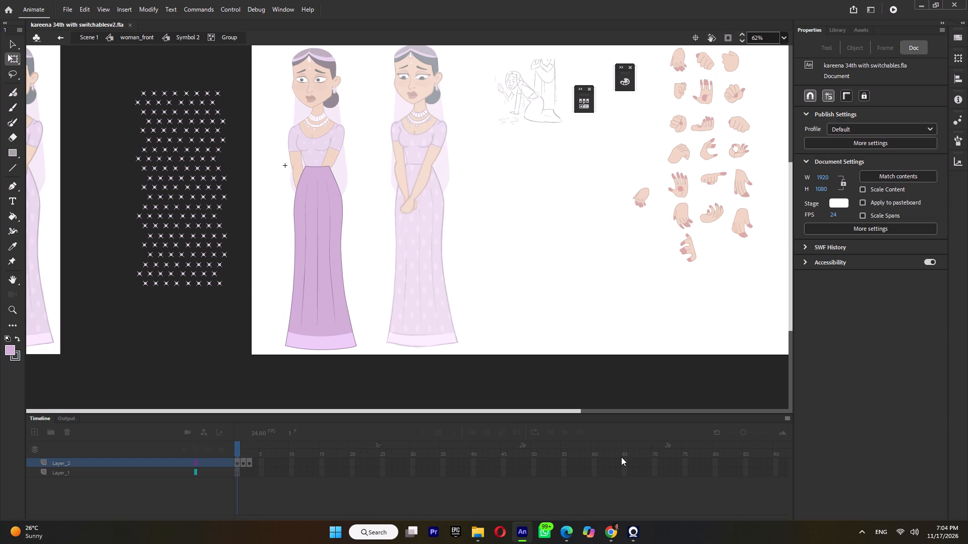
# Return to Scene 1 and copy the floral pattern group lying beside the characters.
pyautogui.doubleClick(189, 213)
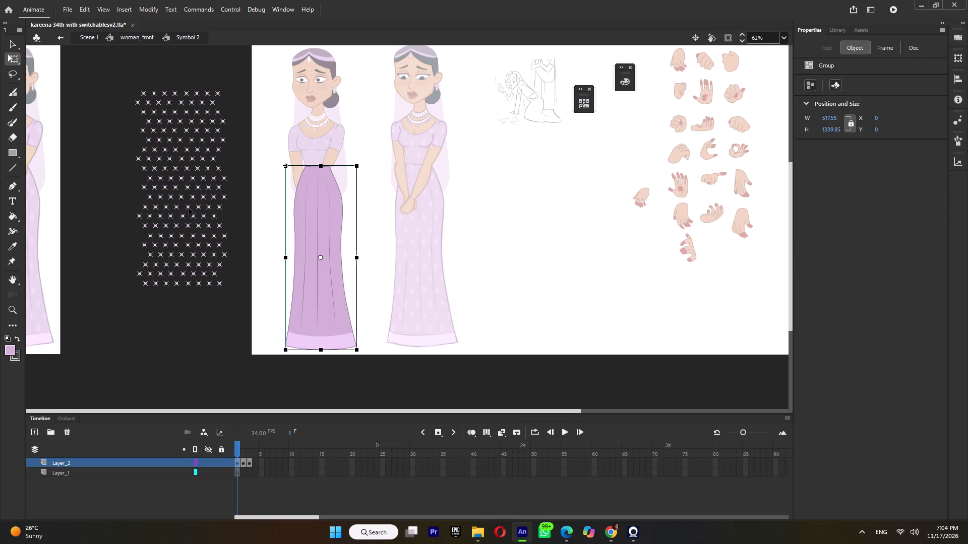
pyautogui.tripleClick(189, 205)
pyautogui.click(187, 207)
pyautogui.doubleClick(187, 207)
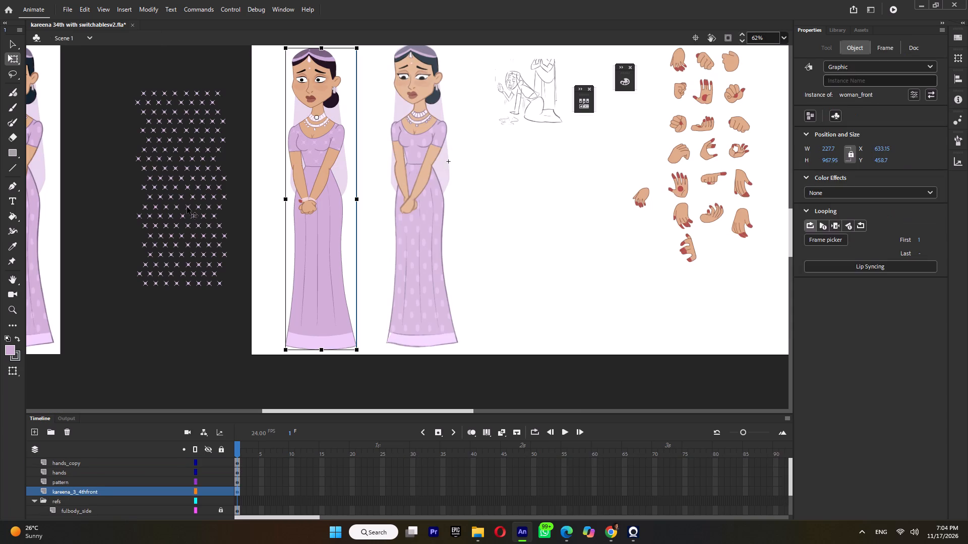
pyautogui.hotkey('ctrl', 'c')
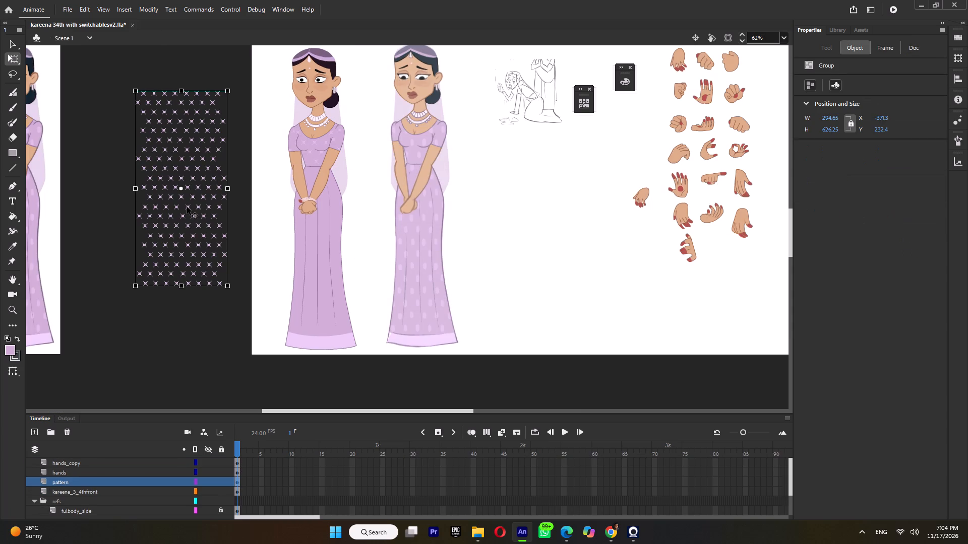
# Reopen the skirt's group through woman_front and Symbol 2.
pyautogui.click(304, 299)
pyautogui.click(304, 299)
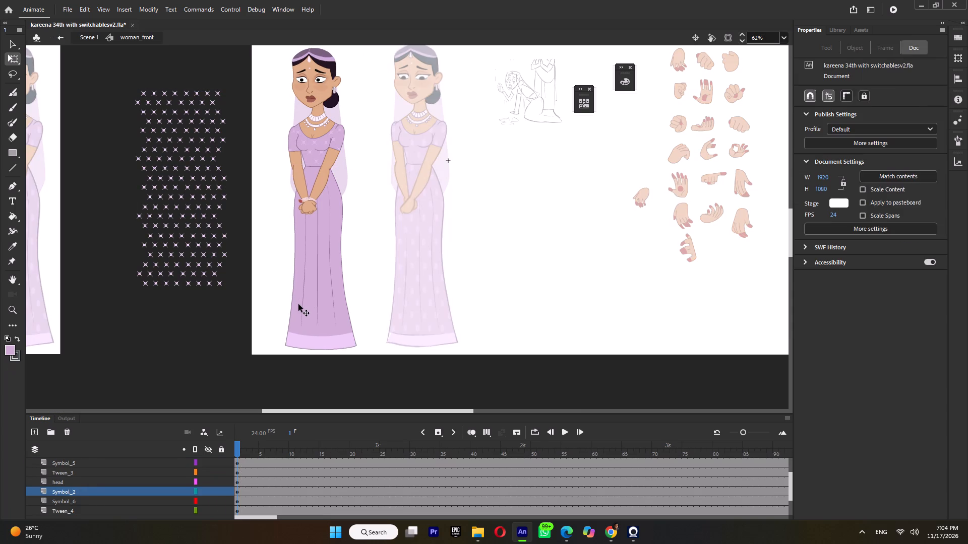
pyautogui.click(298, 305)
pyautogui.doubleClick(298, 305)
pyautogui.doubleClick(307, 301)
pyautogui.click(303, 305)
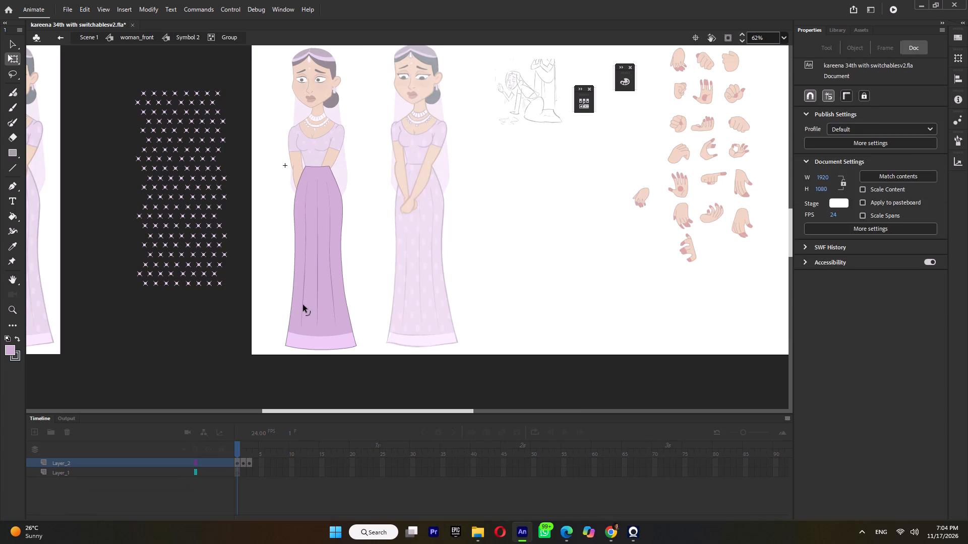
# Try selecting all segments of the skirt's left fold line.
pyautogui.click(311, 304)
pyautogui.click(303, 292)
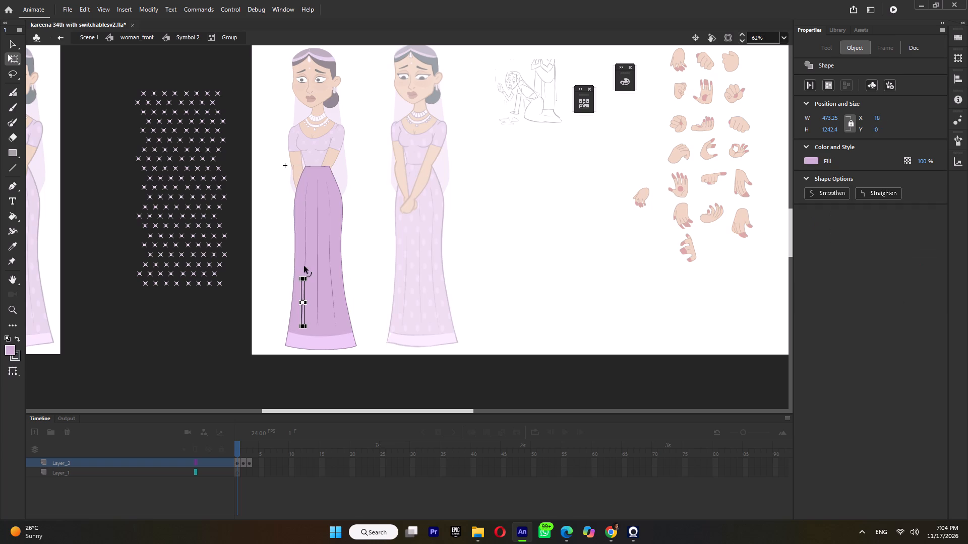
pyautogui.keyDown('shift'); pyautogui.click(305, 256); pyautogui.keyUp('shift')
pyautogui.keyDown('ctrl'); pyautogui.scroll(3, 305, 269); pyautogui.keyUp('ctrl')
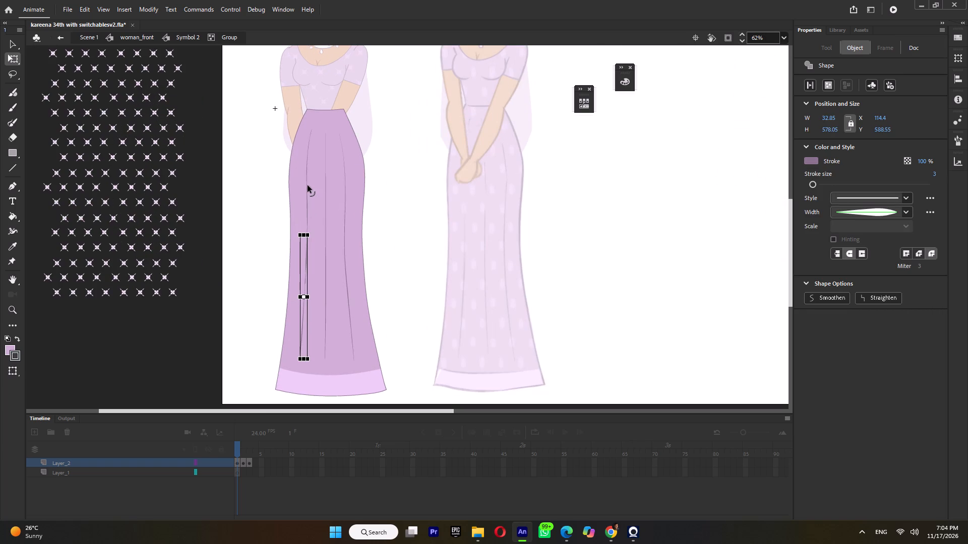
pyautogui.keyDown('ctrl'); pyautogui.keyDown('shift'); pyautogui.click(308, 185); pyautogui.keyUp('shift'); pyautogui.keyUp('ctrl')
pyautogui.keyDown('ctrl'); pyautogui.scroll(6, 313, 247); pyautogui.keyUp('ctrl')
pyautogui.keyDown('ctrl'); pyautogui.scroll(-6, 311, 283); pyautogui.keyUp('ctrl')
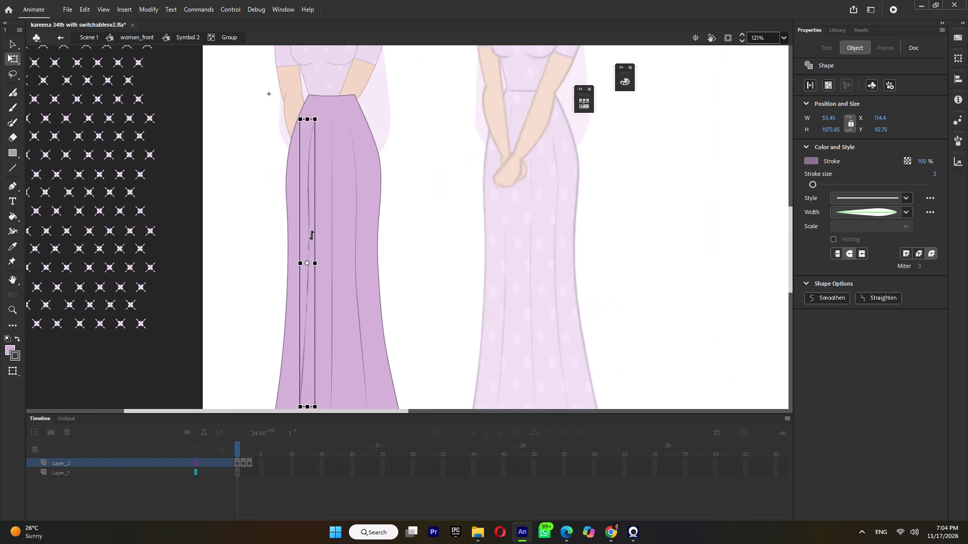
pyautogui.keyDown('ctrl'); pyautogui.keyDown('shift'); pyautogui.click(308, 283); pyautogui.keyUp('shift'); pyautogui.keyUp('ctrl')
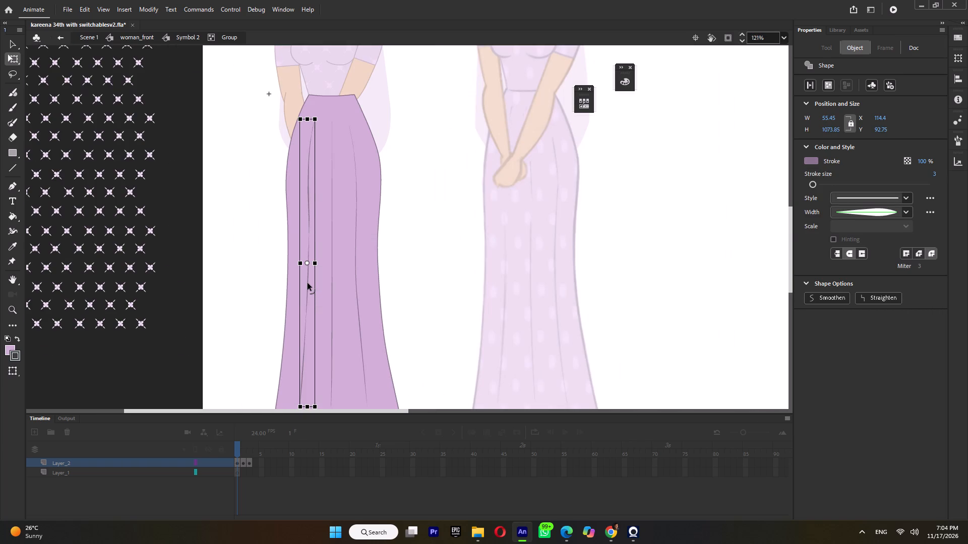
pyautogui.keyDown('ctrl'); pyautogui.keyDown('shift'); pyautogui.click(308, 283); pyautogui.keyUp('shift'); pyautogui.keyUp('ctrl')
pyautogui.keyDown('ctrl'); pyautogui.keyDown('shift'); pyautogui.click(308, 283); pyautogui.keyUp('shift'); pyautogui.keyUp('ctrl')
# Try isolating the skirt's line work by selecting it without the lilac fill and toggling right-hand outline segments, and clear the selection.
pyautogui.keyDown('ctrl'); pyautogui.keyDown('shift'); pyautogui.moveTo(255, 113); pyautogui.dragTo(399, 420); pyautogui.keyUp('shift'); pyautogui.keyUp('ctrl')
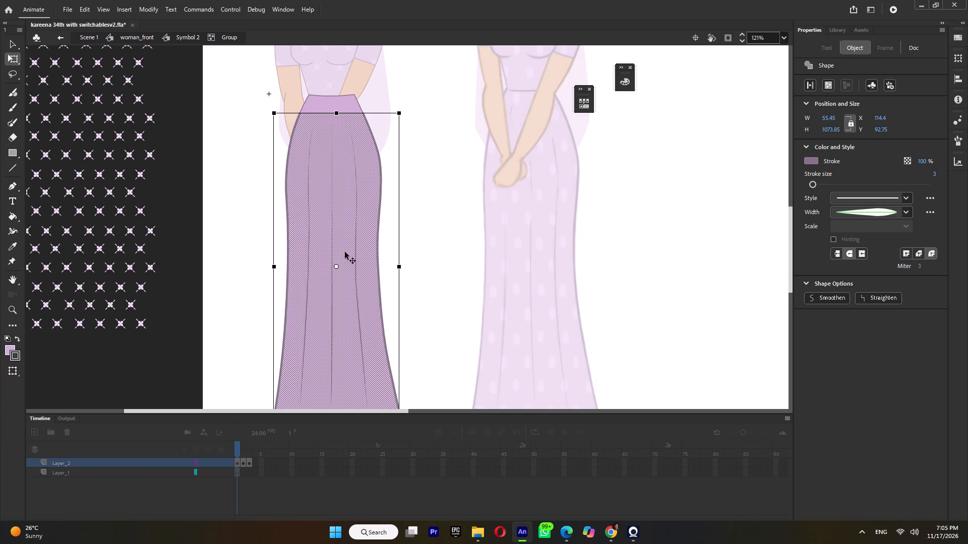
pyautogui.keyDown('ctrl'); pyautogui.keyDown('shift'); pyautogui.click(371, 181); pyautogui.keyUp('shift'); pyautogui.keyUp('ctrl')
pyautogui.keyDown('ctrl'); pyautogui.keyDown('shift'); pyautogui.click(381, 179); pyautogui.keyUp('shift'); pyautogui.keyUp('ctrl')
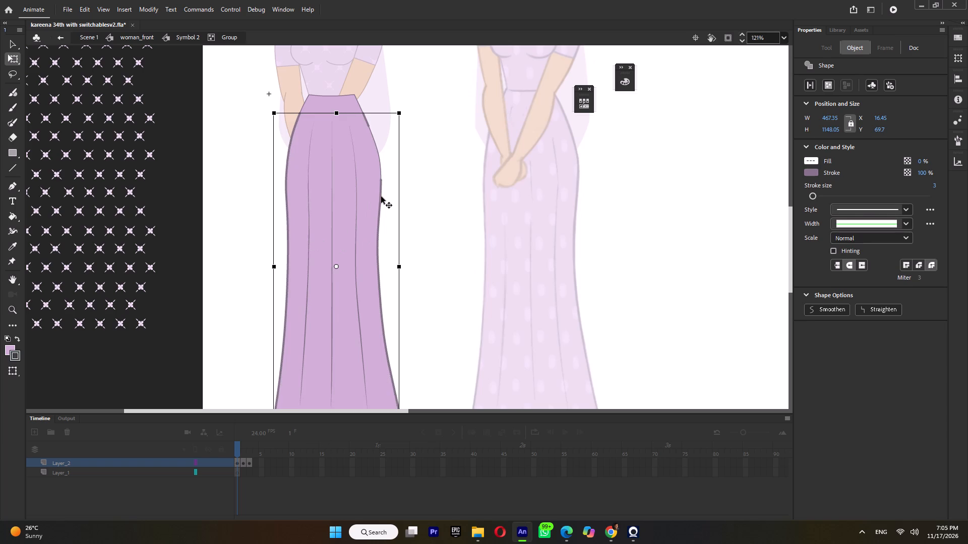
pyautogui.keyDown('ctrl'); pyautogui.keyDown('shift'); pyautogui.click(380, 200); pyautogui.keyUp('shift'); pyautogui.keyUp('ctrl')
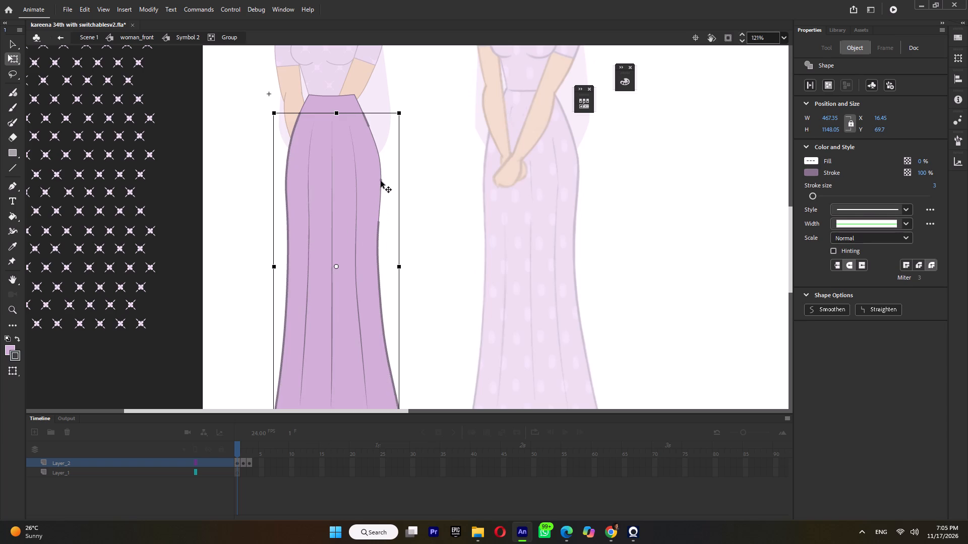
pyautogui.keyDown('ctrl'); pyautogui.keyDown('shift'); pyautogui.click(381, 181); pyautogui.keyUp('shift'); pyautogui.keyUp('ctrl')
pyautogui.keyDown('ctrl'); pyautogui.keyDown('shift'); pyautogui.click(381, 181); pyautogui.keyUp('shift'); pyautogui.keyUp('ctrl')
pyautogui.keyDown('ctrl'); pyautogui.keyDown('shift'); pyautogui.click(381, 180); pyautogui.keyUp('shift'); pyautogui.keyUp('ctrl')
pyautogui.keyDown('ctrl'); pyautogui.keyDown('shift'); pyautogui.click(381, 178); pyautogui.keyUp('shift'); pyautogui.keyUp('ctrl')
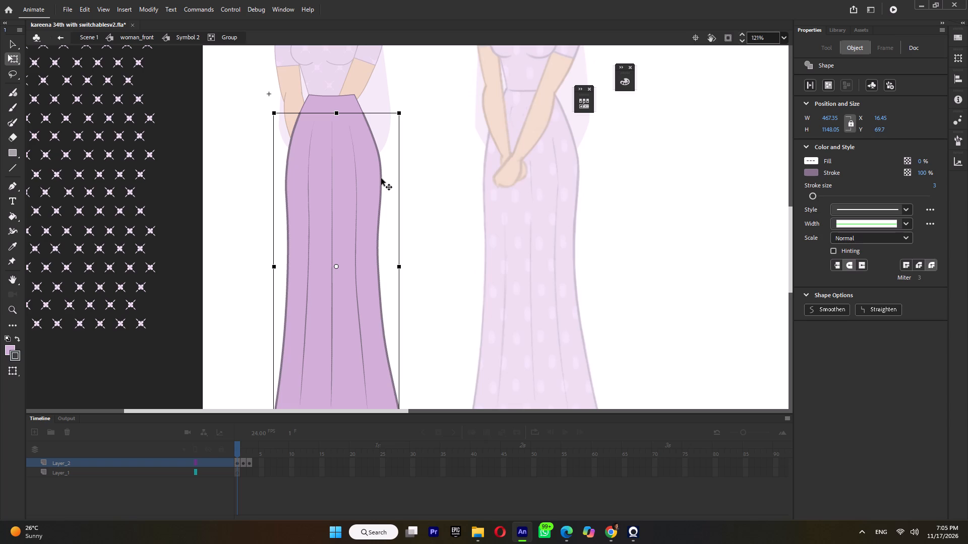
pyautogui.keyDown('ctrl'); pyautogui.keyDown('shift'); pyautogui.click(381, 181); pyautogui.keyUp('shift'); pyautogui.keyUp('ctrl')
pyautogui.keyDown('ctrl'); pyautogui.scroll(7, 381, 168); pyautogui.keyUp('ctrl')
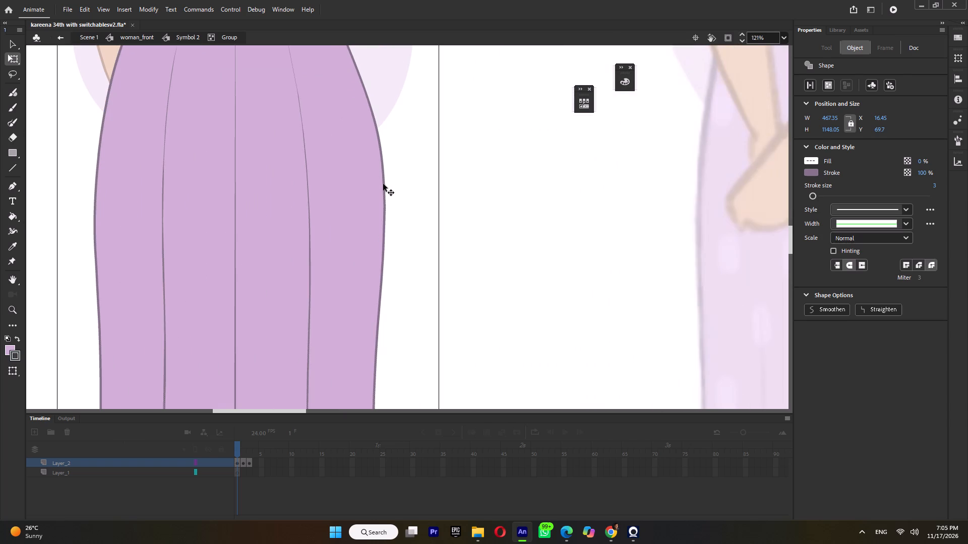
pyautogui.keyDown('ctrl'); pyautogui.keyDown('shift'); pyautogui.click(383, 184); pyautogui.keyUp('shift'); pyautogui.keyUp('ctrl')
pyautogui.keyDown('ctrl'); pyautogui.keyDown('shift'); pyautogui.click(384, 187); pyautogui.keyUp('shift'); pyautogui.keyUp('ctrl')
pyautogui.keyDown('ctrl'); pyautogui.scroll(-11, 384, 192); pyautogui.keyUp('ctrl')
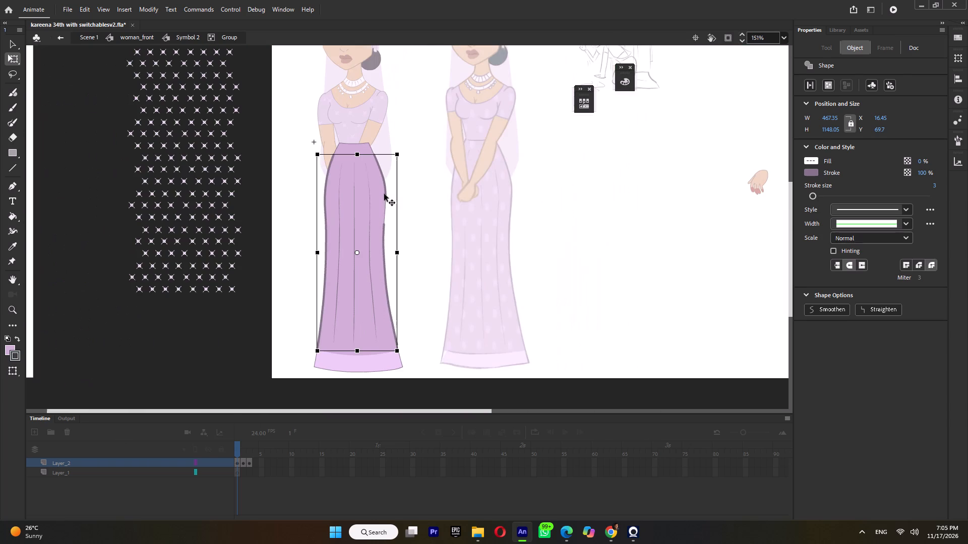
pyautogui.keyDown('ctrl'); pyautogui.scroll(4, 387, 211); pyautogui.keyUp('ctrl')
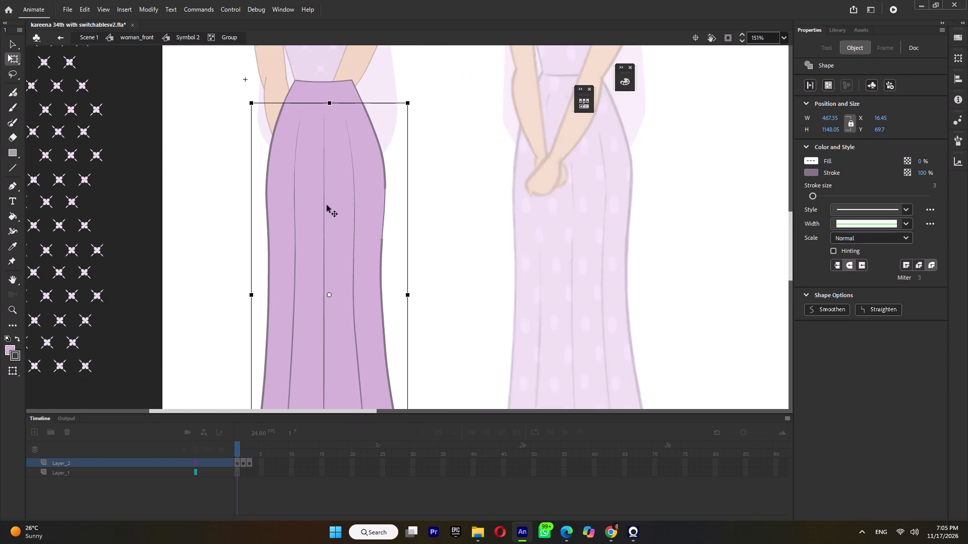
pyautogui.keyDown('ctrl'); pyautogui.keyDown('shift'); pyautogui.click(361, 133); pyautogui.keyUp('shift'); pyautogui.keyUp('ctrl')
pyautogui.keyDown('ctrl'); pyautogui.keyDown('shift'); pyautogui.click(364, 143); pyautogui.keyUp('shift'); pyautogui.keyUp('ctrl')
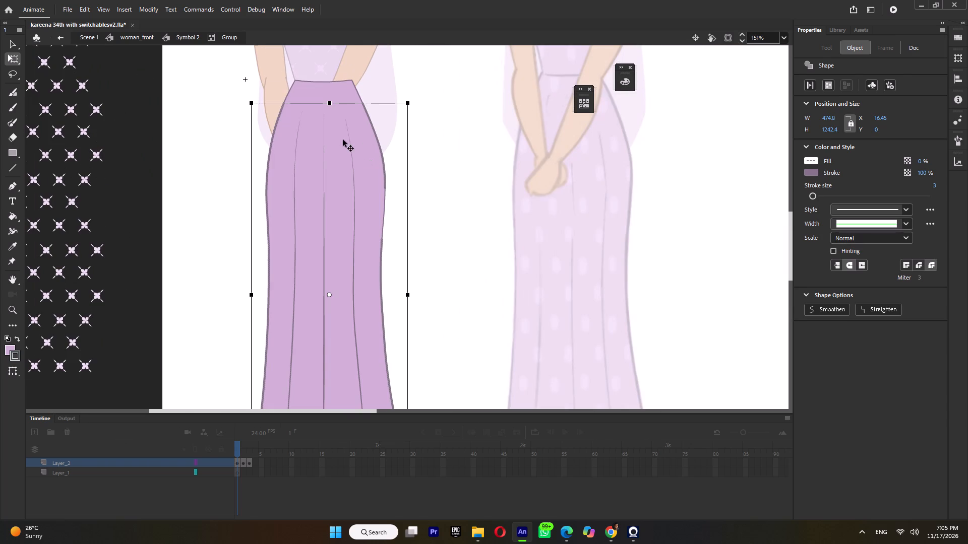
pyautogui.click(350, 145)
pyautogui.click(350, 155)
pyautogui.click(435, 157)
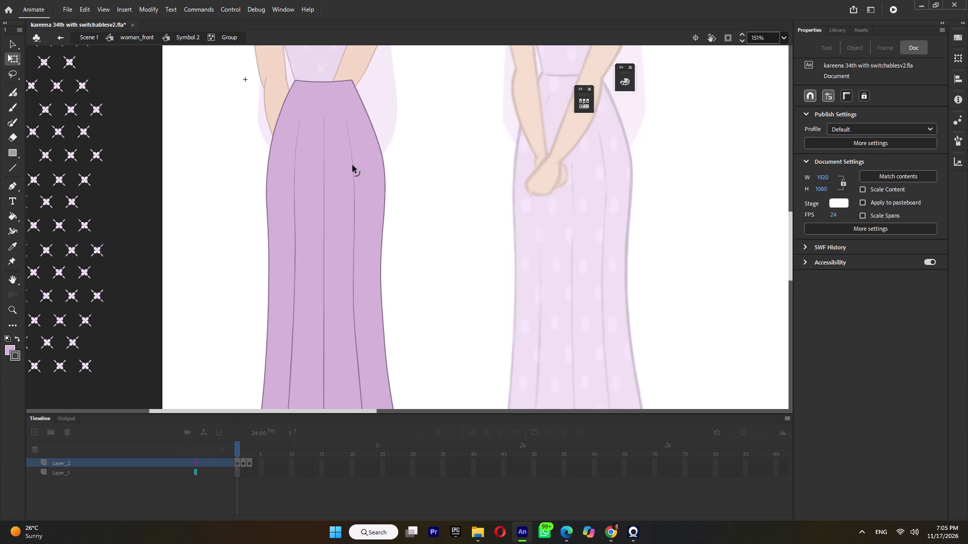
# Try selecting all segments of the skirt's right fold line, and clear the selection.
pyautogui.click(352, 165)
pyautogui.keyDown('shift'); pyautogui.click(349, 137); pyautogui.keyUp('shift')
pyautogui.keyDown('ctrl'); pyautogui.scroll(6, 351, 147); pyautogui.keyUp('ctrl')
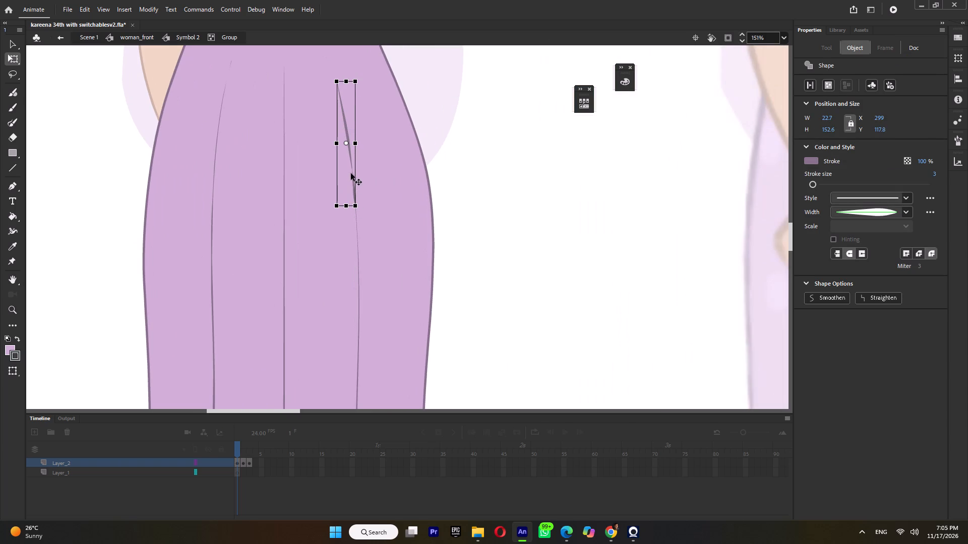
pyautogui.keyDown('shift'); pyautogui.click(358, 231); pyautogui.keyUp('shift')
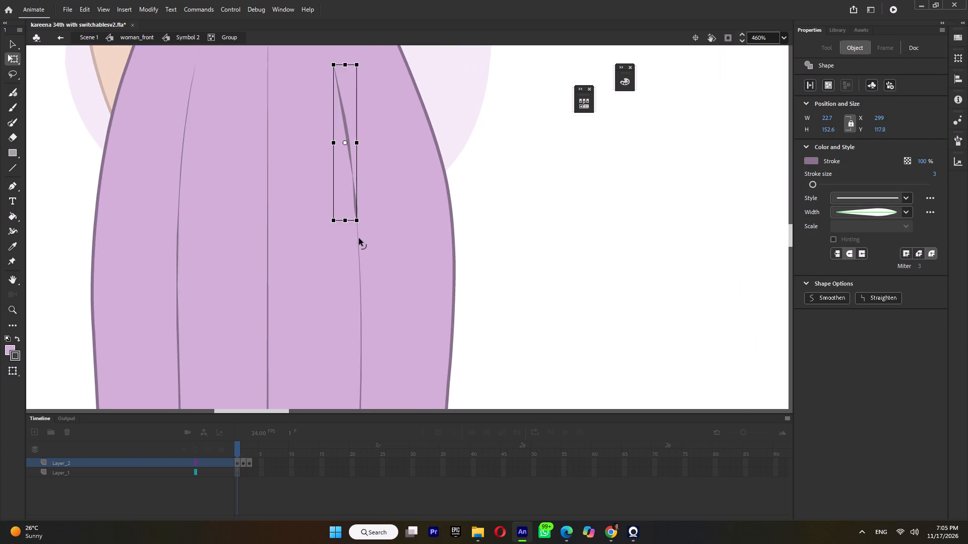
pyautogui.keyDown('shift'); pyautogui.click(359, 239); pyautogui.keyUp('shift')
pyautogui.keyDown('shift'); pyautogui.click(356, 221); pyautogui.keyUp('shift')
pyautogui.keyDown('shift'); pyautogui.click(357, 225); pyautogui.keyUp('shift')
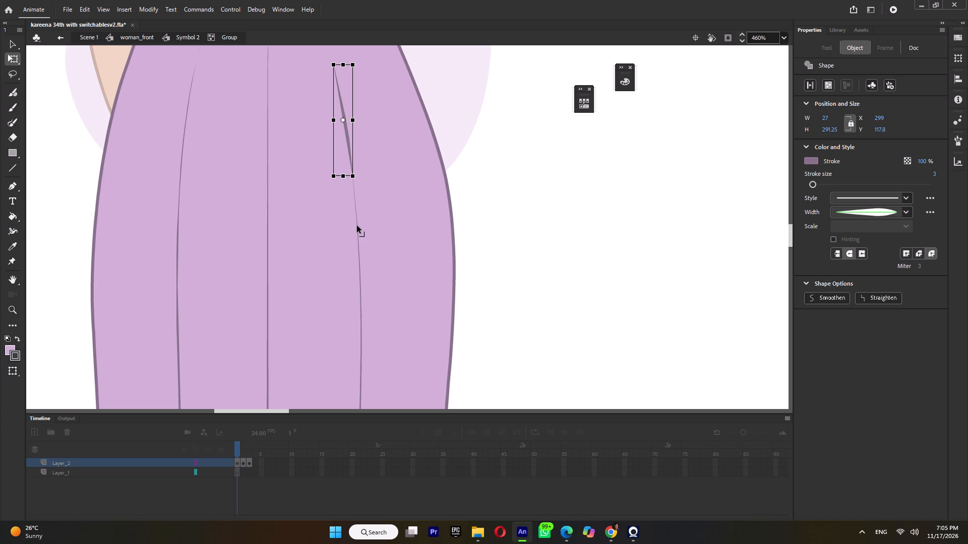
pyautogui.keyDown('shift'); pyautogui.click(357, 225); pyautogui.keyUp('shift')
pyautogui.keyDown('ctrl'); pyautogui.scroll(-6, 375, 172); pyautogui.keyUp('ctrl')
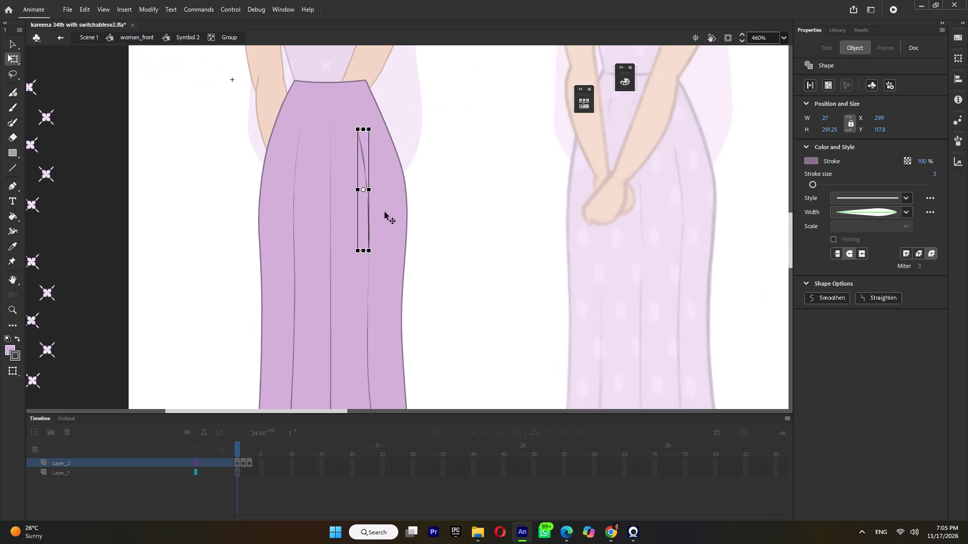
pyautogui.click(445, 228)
# Lasso-select the inner area of the skirt so it encloses all three fold lines.
pyautogui.keyDown('ctrl'); pyautogui.scroll(-4, 446, 212); pyautogui.keyUp('ctrl')
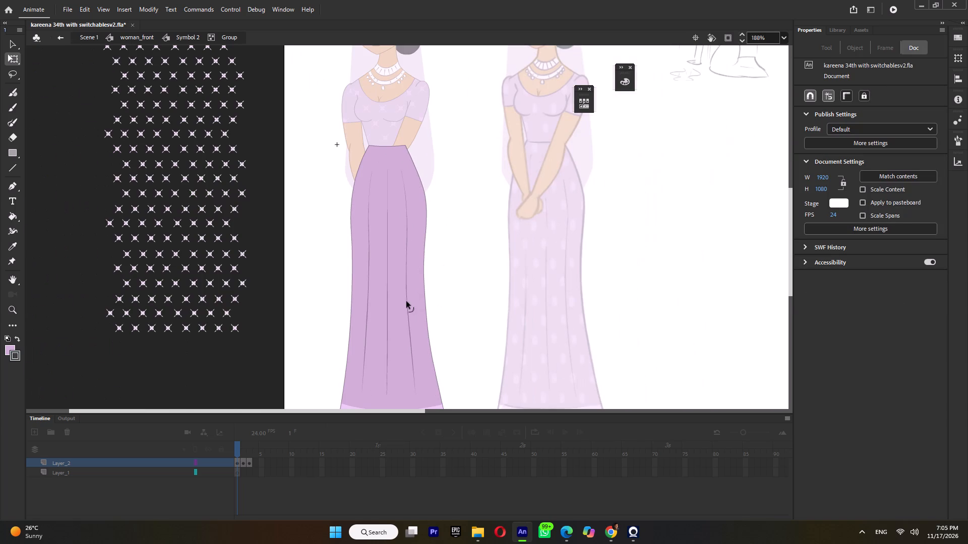
pyautogui.click(12, 74)
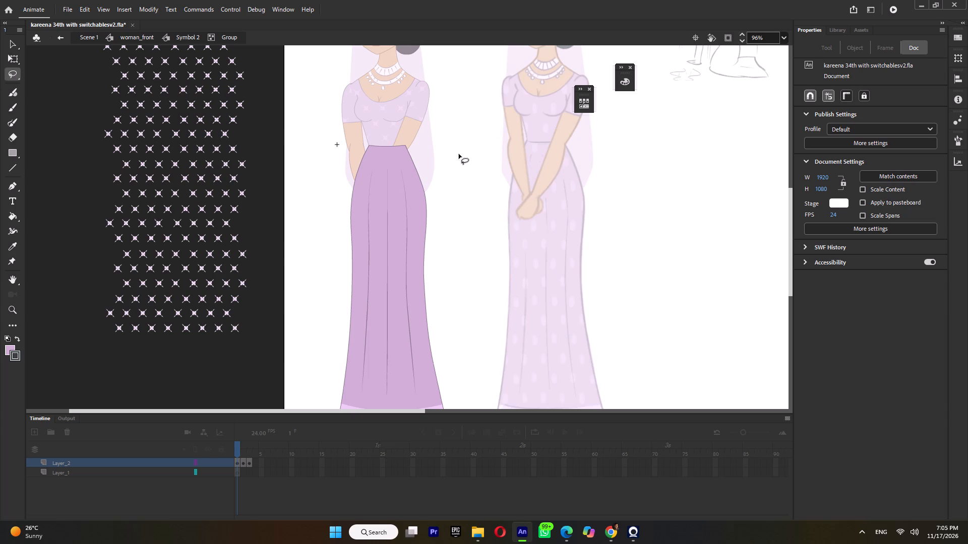
pyautogui.moveTo(406, 165); pyautogui.dragTo(399, 282)
pyautogui.moveTo(399, 282); pyautogui.dragTo(399, 278)
pyautogui.moveTo(394, 158); pyautogui.dragTo(362, 258)
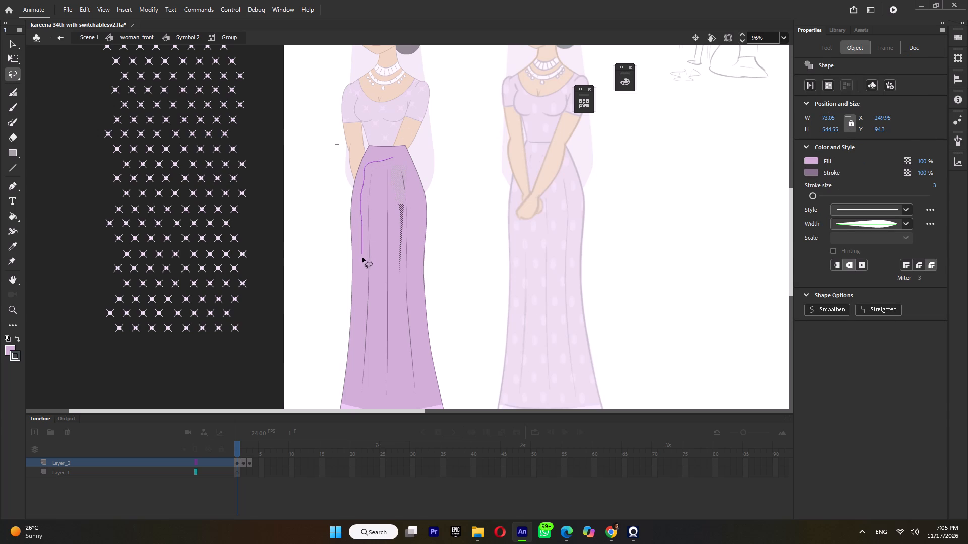
pyautogui.moveTo(362, 258); pyautogui.dragTo(384, 401)
pyautogui.moveTo(384, 401); pyautogui.dragTo(414, 256)
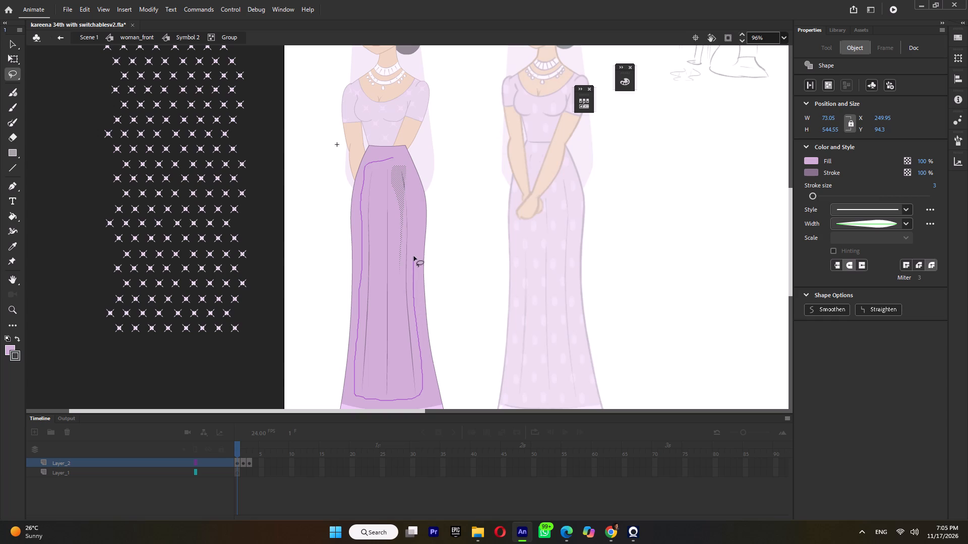
pyautogui.moveTo(414, 256); pyautogui.dragTo(381, 160)
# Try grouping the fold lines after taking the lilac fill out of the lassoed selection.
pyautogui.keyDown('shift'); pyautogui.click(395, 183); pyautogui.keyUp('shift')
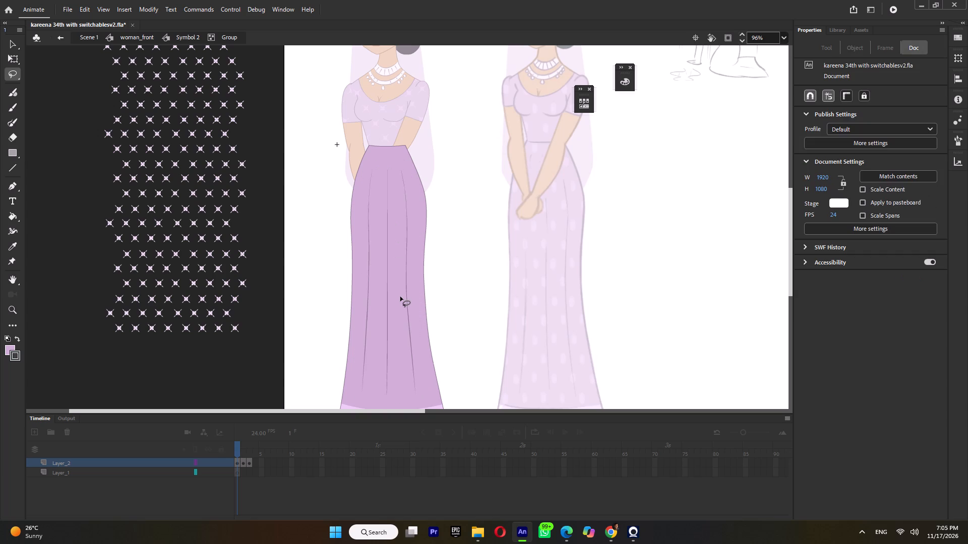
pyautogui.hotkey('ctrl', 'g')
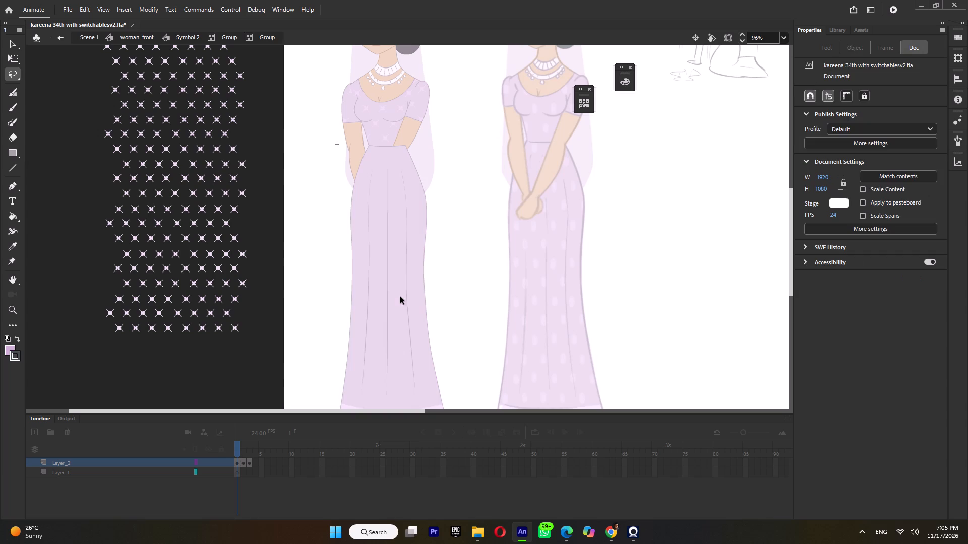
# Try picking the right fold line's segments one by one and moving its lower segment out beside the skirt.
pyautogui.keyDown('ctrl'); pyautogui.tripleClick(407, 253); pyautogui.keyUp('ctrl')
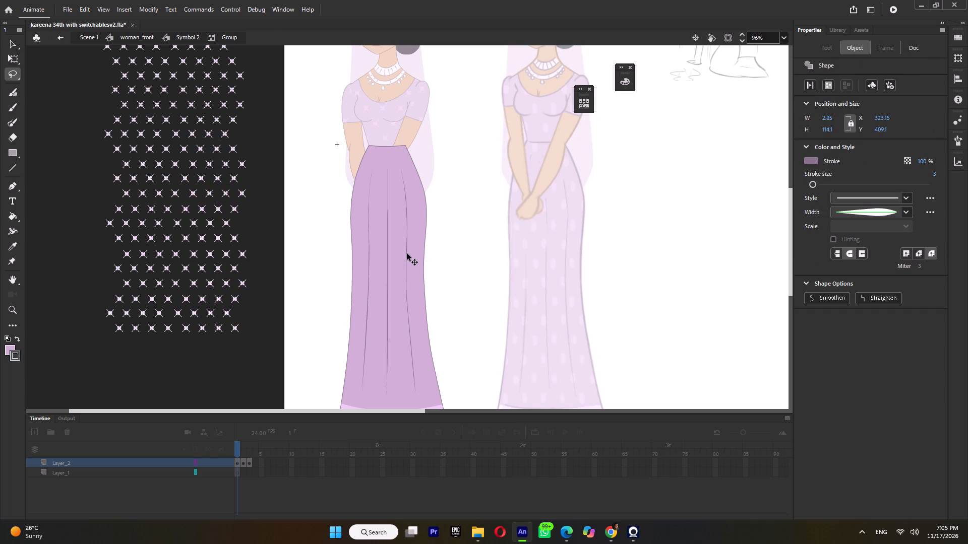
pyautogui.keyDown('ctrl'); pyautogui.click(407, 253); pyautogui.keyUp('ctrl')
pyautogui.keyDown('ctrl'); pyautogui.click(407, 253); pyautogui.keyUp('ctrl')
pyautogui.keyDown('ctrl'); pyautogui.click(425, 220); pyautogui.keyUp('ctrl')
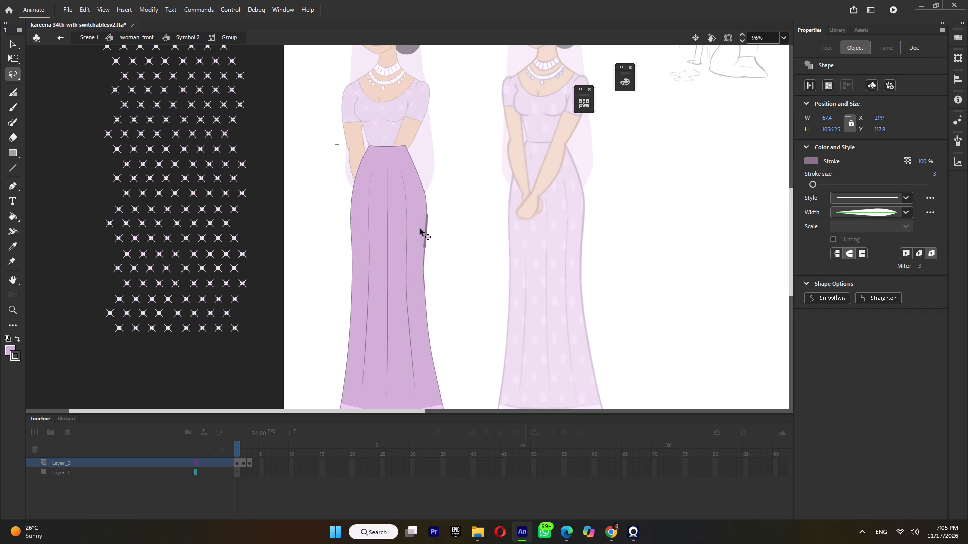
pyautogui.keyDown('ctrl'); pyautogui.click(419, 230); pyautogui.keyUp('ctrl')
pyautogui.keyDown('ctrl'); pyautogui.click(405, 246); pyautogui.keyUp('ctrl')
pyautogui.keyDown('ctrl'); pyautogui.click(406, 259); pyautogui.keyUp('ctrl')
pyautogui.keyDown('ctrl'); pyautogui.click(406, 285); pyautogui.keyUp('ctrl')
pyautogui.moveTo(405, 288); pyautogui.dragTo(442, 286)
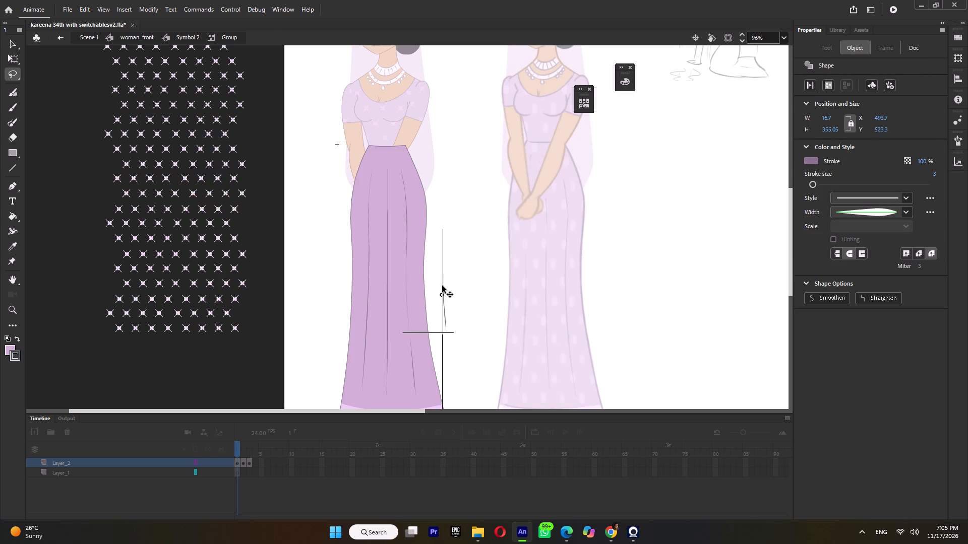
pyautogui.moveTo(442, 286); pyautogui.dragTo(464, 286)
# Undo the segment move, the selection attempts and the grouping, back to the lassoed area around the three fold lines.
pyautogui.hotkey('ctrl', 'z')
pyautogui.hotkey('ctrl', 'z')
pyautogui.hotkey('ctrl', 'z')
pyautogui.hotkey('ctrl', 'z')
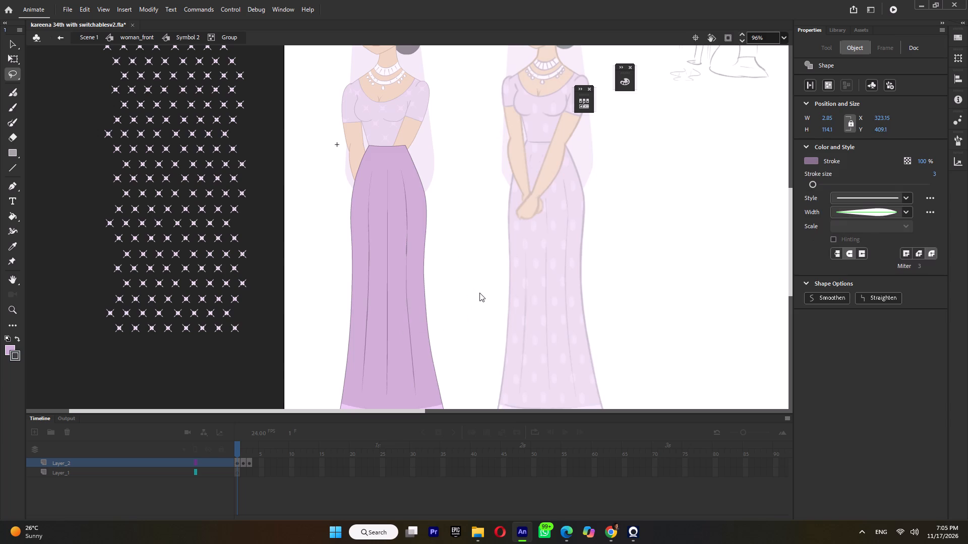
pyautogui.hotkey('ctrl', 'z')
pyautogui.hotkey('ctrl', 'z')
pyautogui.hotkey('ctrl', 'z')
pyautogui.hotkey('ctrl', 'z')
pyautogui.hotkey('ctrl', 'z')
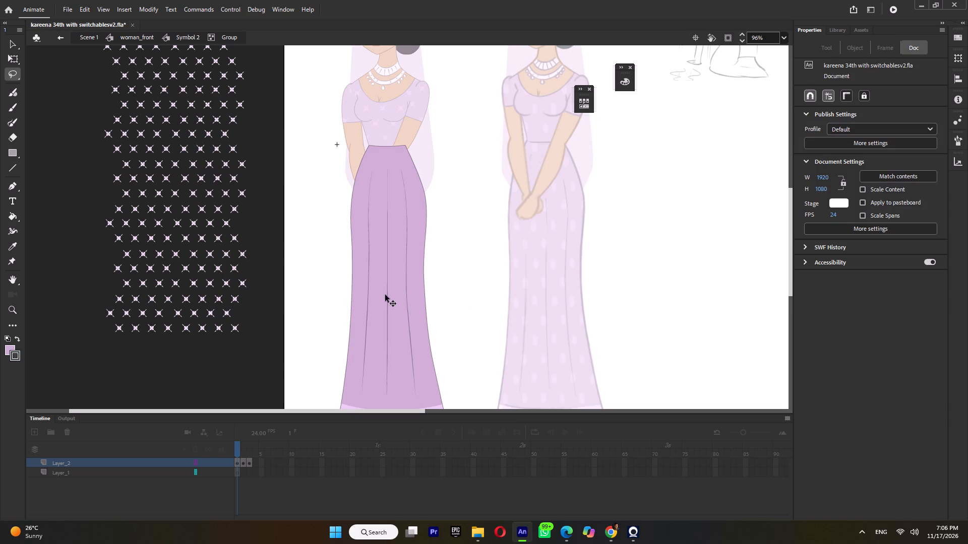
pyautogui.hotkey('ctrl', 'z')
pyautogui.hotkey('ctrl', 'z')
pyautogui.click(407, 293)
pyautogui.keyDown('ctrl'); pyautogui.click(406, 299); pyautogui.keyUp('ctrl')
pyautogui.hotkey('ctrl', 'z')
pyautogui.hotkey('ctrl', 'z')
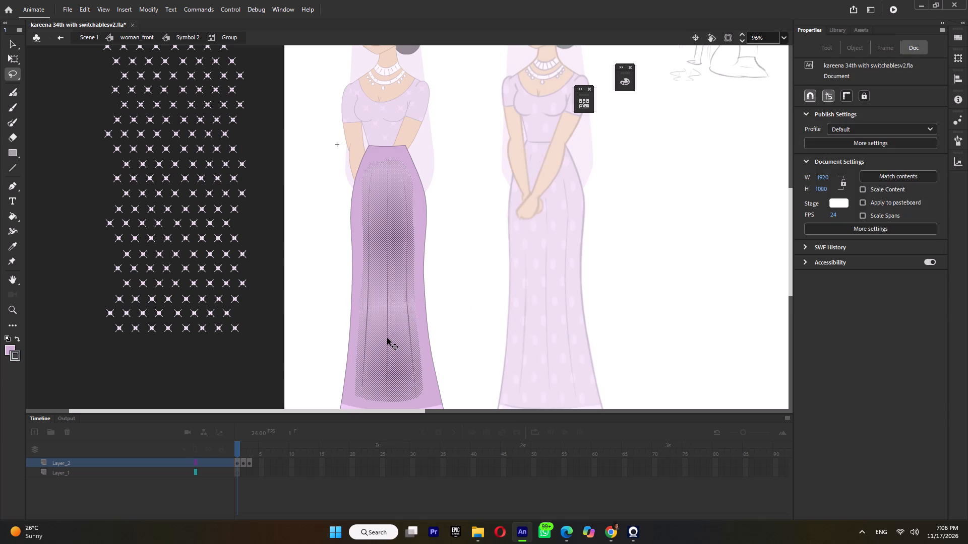
# Drop the lilac fill areas from the lassoed selection and group the remaining fold lines.
pyautogui.keyDown('ctrl'); pyautogui.keyDown('shift'); pyautogui.click(387, 338); pyautogui.keyUp('shift'); pyautogui.keyUp('ctrl')
pyautogui.keyDown('ctrl'); pyautogui.keyDown('shift'); pyautogui.click(387, 338); pyautogui.keyUp('shift'); pyautogui.keyUp('ctrl')
pyautogui.keyDown('ctrl'); pyautogui.keyDown('shift'); pyautogui.click(397, 219); pyautogui.keyUp('shift'); pyautogui.keyUp('ctrl')
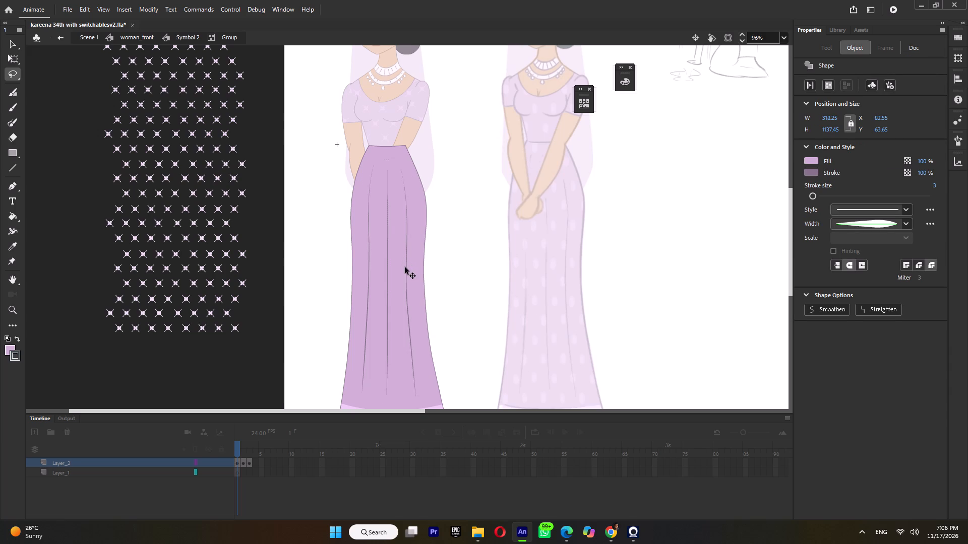
pyautogui.hotkey('ctrl', 'g')
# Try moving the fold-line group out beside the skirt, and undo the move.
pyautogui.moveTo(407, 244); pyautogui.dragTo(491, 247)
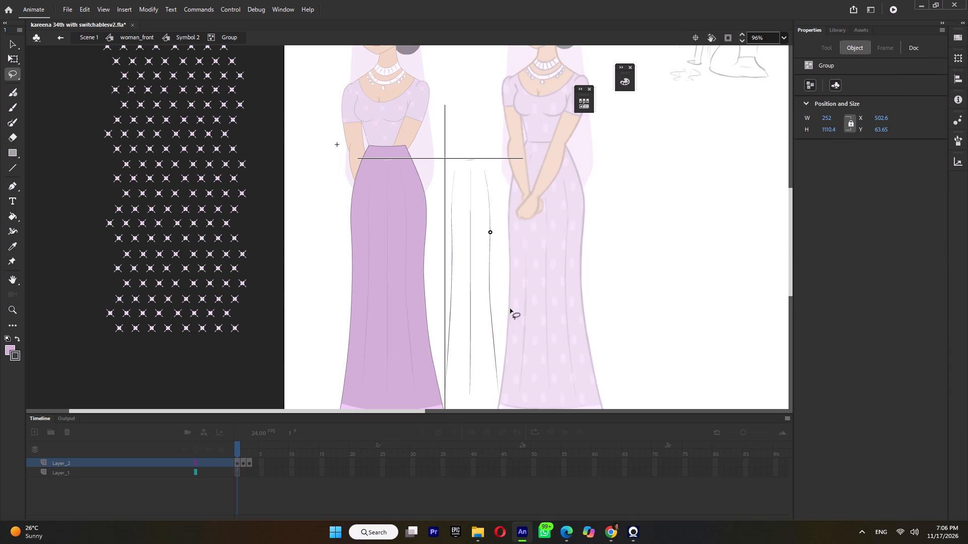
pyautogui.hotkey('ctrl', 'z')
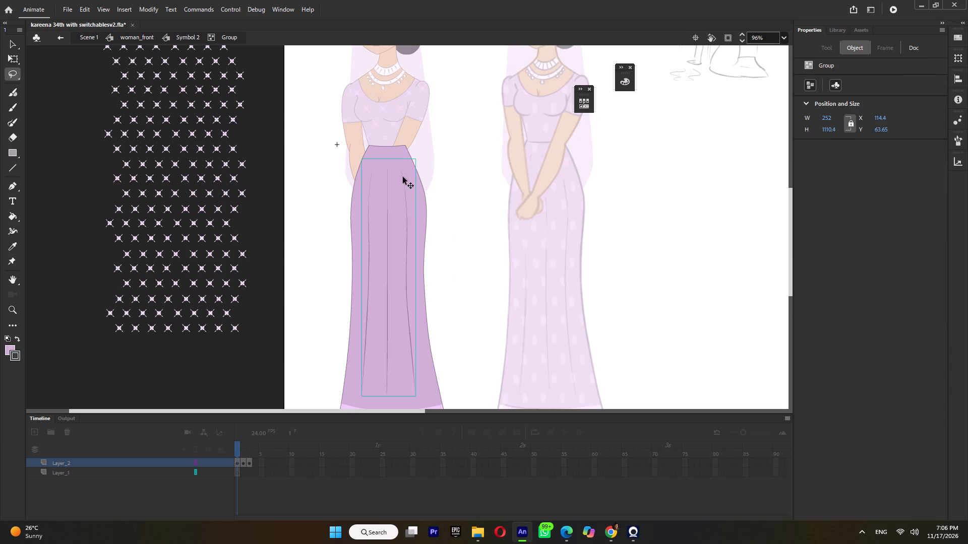
# Open the fold-line group, delete the short stray stroke near the waistband, and return to the skirt's group.
pyautogui.doubleClick(403, 177)
pyautogui.keyDown('ctrl'); pyautogui.scroll(2, 402, 175); pyautogui.keyUp('ctrl')
pyautogui.keyDown('ctrl'); pyautogui.doubleClick(402, 175); pyautogui.keyUp('ctrl')
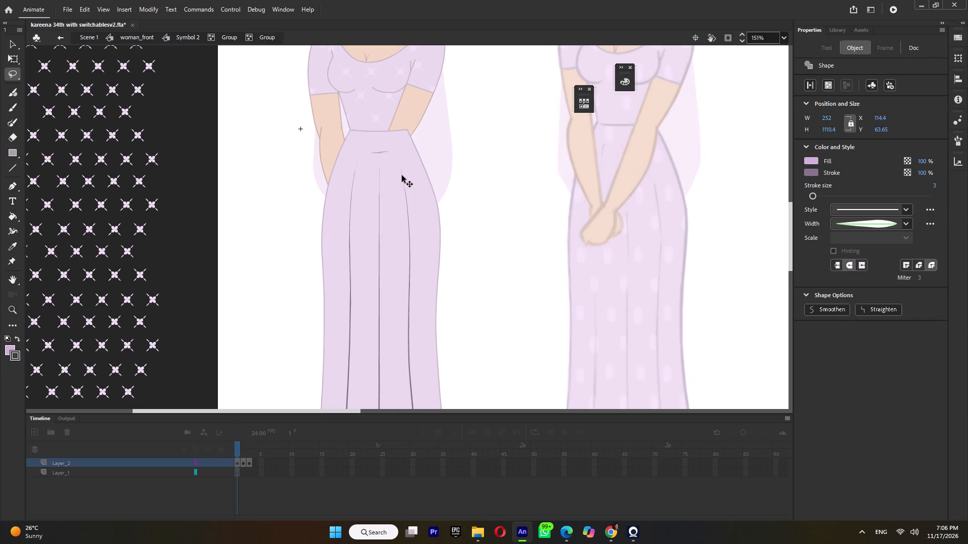
pyautogui.keyDown('ctrl'); pyautogui.click(445, 143); pyautogui.keyUp('ctrl')
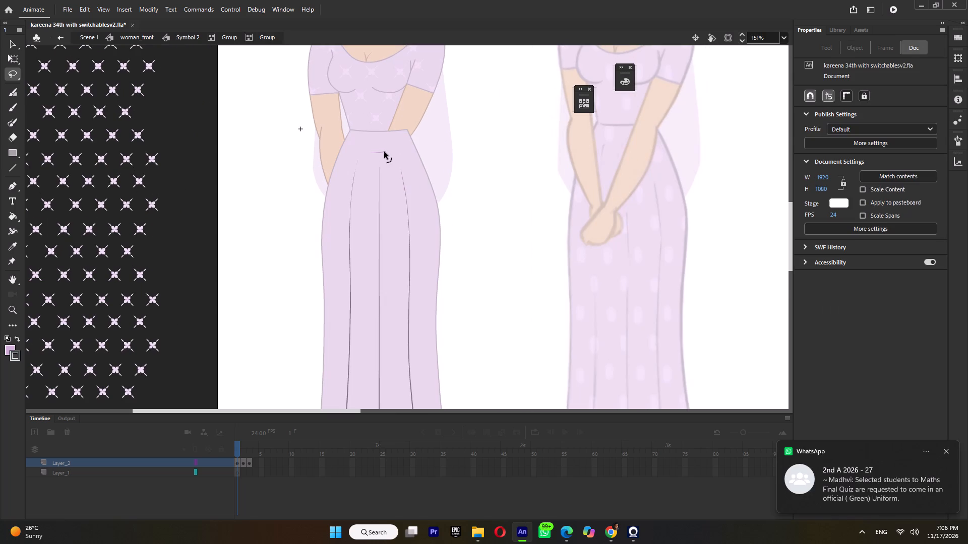
pyautogui.keyDown('ctrl'); pyautogui.click(381, 152); pyautogui.keyUp('ctrl')
pyautogui.press('Delete')
pyautogui.click(456, 164)
pyautogui.keyDown('ctrl'); pyautogui.doubleClick(476, 161); pyautogui.keyUp('ctrl')
# Sample the skirt's lilac fill and fill the small sliver-shaped gap below the waistband with it.
pyautogui.keyDown('ctrl'); pyautogui.scroll(4, 383, 149); pyautogui.keyUp('ctrl')
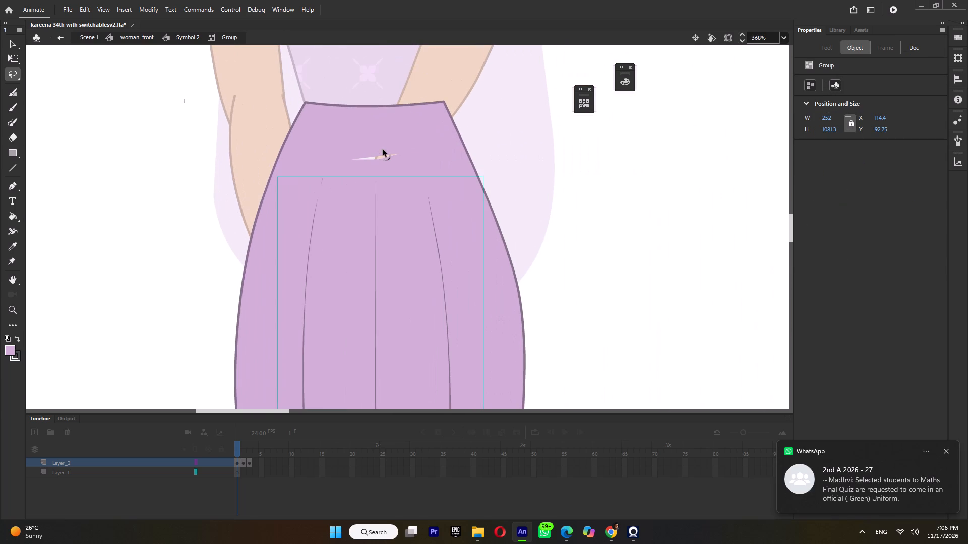
pyautogui.press('i')
pyautogui.click(426, 153)
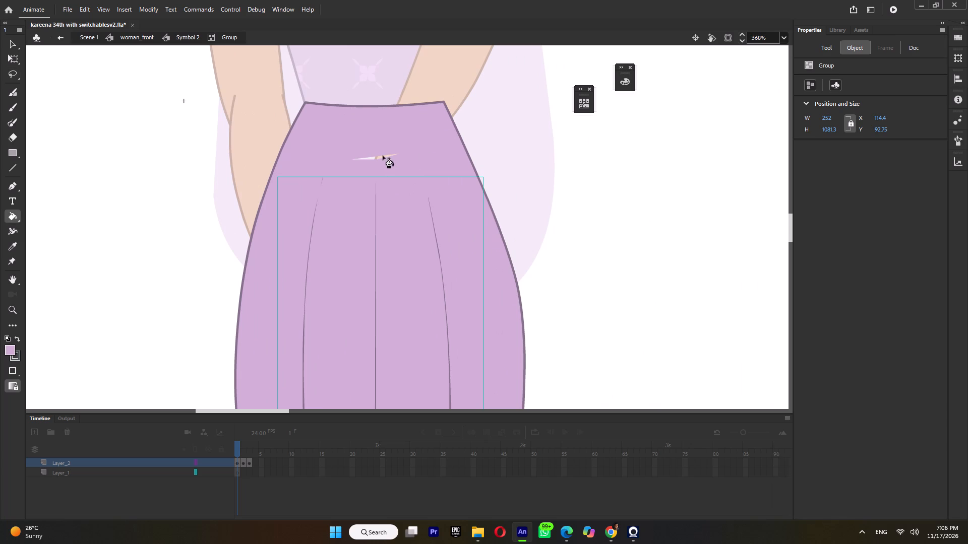
pyautogui.click(381, 156)
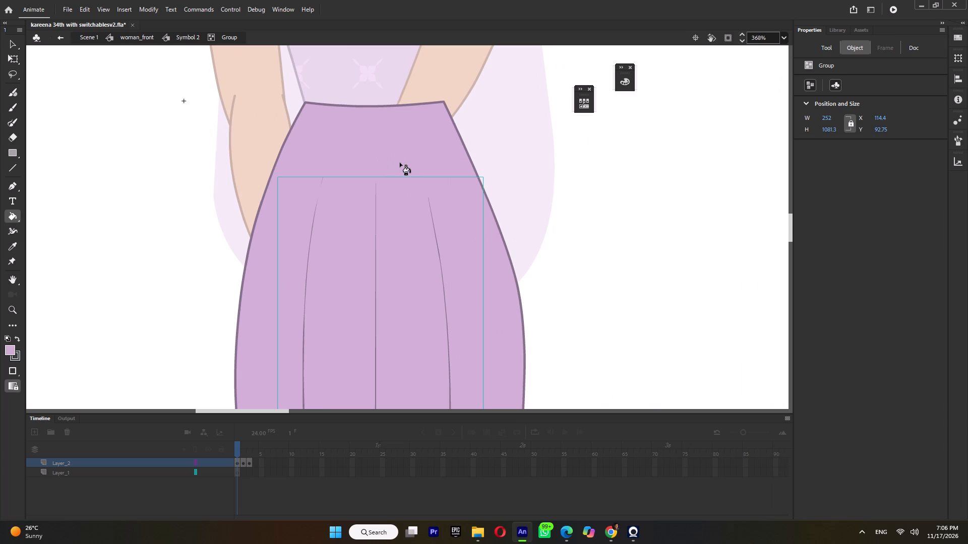
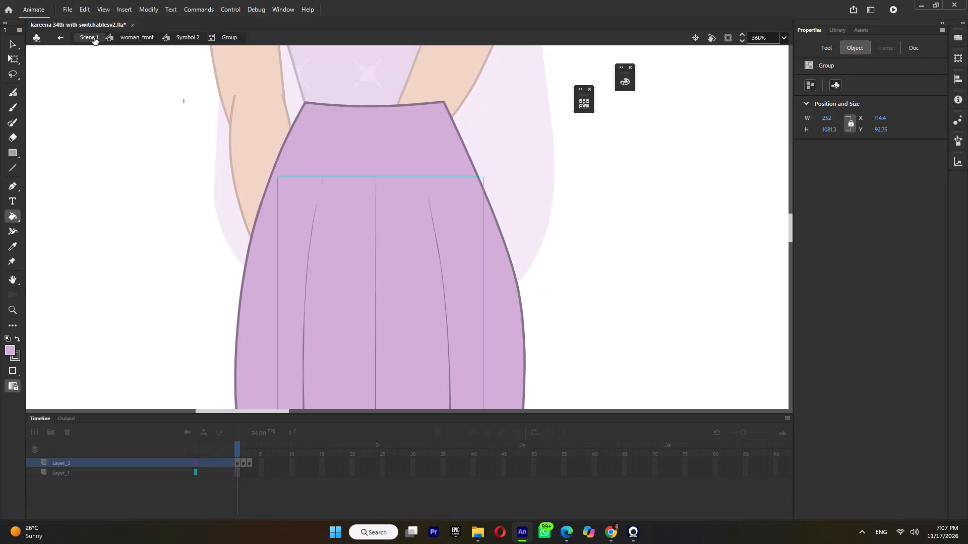
# Return from the skirt's group to the main scene and save the document.
pyautogui.click(92, 38)
pyautogui.keyDown('ctrl'); pyautogui.scroll(-7, 540, 220); pyautogui.keyUp('ctrl')
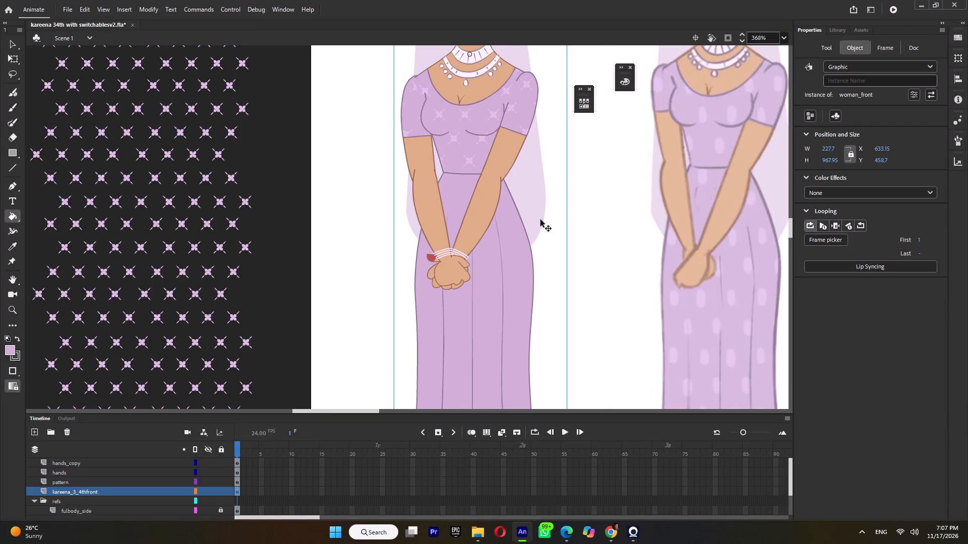
pyautogui.keyDown('ctrl'); pyautogui.doubleClick(587, 219); pyautogui.keyUp('ctrl')
pyautogui.keyDown('ctrl'); pyautogui.scroll(-3, 587, 219); pyautogui.keyUp('ctrl')
pyautogui.hotkey('ctrl', 's')
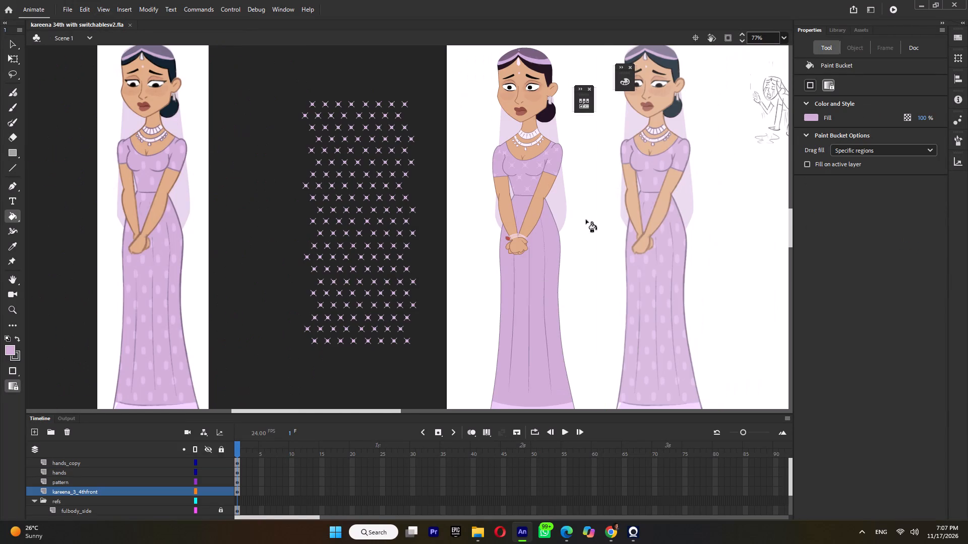
# Select the woman_front character instance beside the faded reference figure and copy it.
pyautogui.click(532, 304)
pyautogui.keyDown('ctrl'); pyautogui.scroll(-2, 532, 304); pyautogui.keyUp('ctrl')
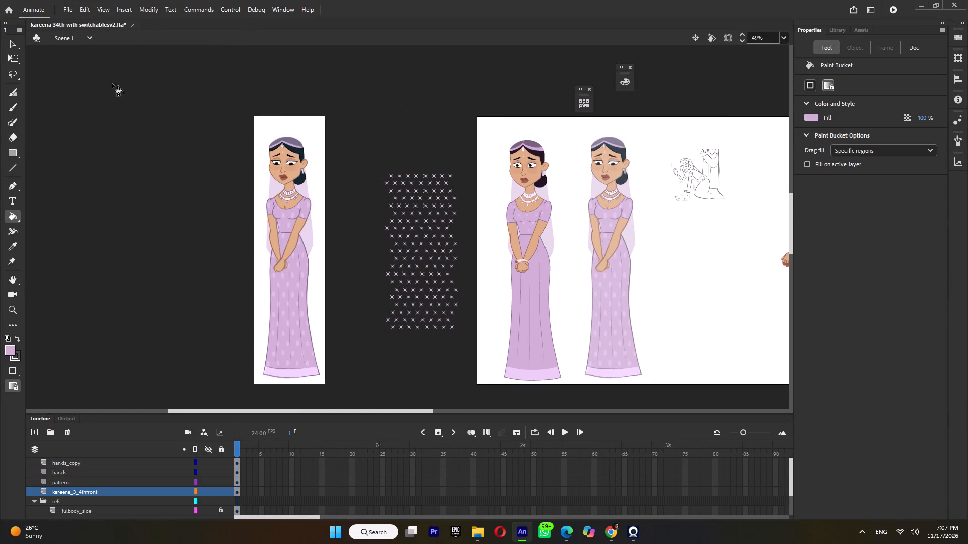
pyautogui.click(15, 64)
pyautogui.click(520, 196)
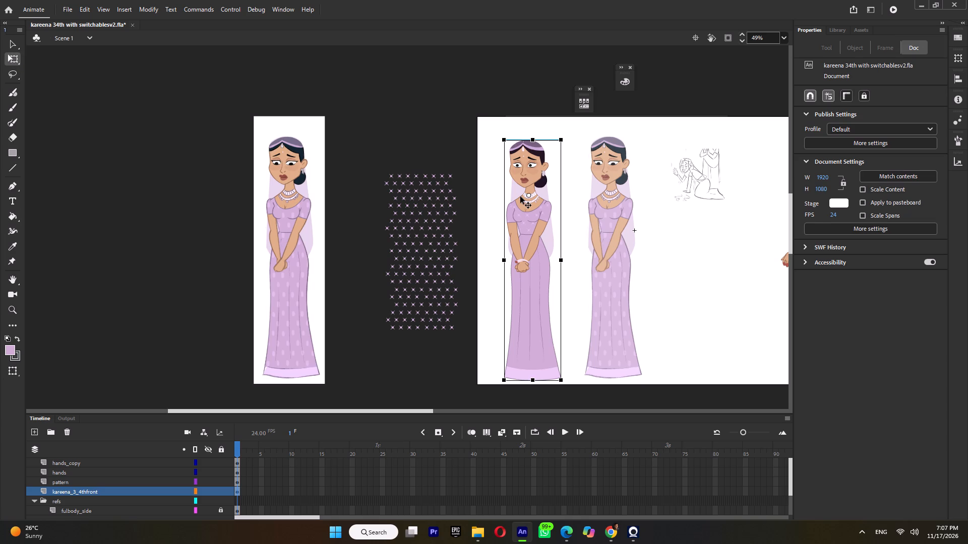
pyautogui.rightClick(526, 222)
pyautogui.click(544, 156)
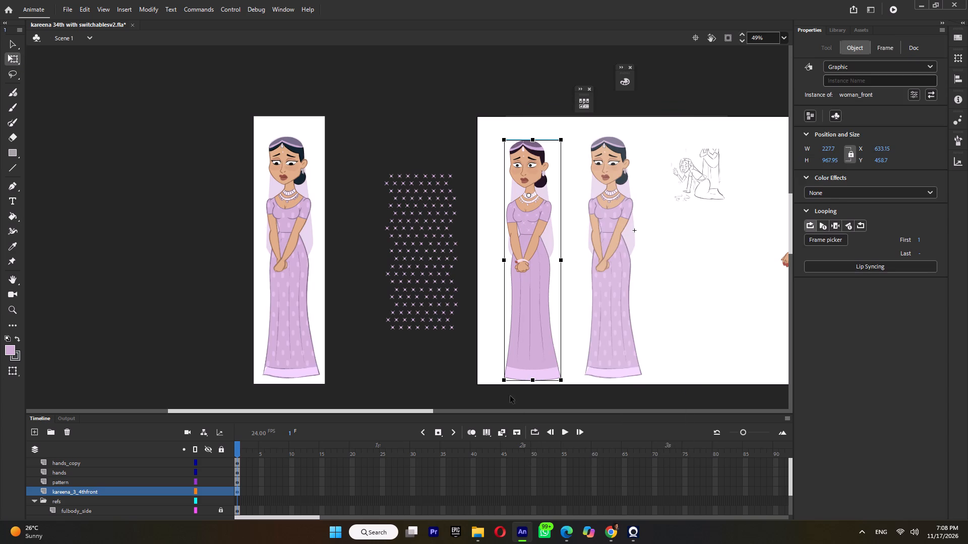
# Switch to File Explorer, go up to the MPKD folder and open the cutscenes folder in a new tab.
pyautogui.click(480, 535)
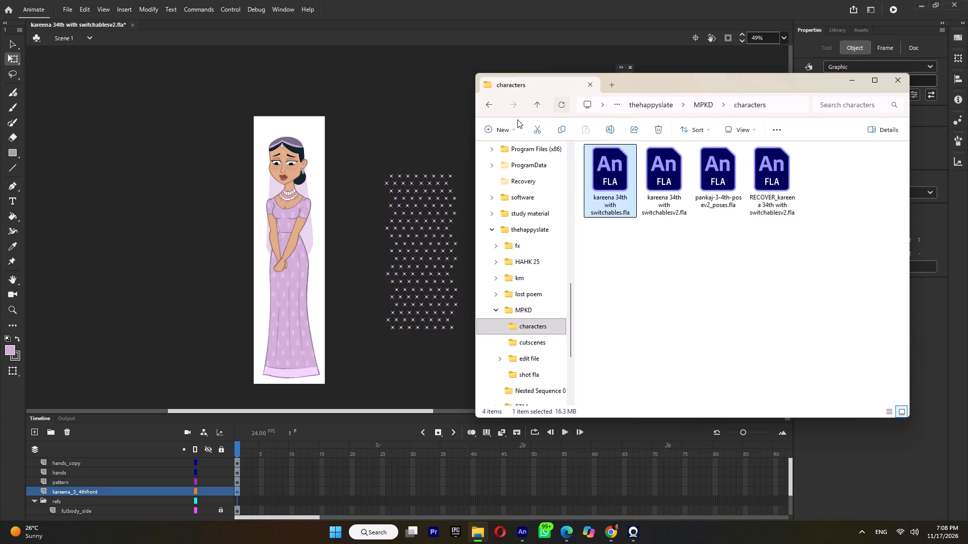
pyautogui.click(539, 104)
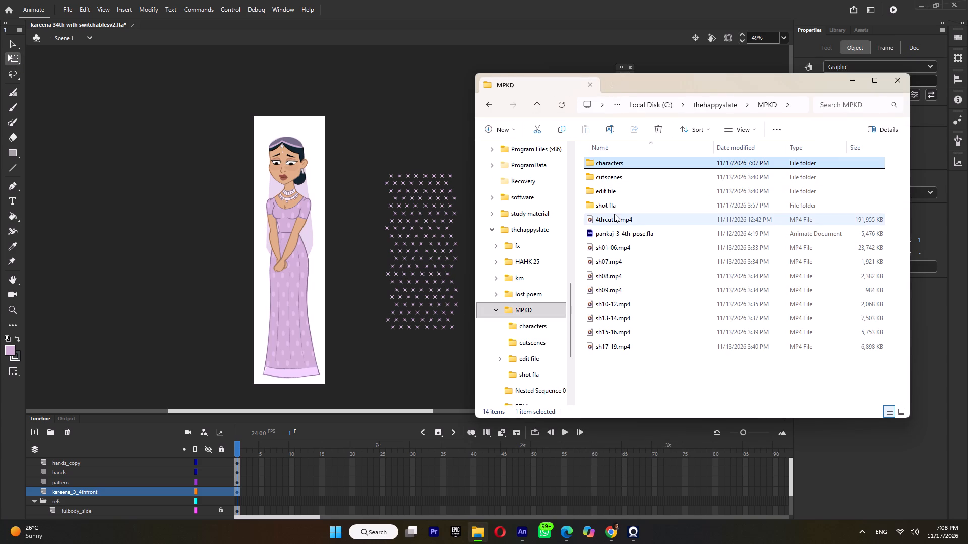
pyautogui.rightClick(621, 175)
pyautogui.click(652, 231)
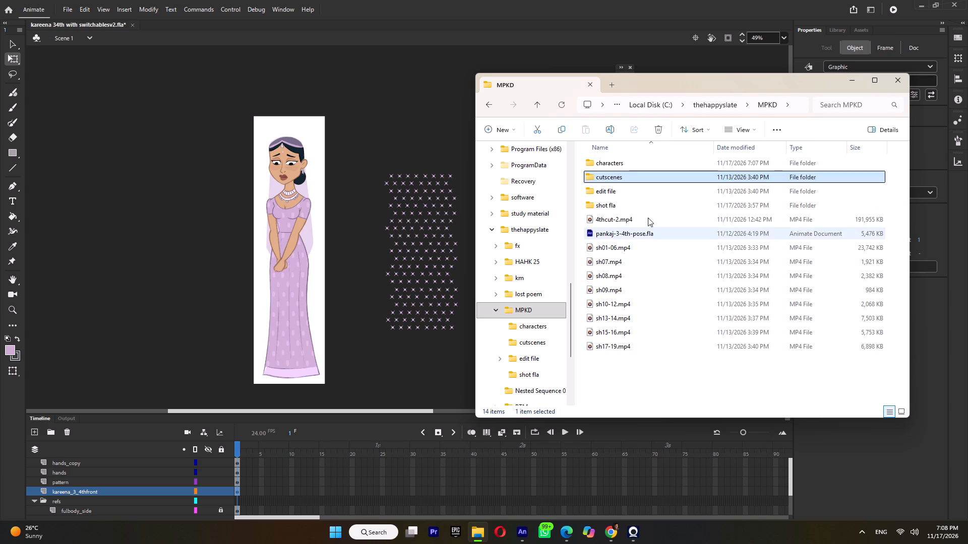
# Open sh01-06.fla from the shot fla folder to check the shot, and close it again.
pyautogui.doubleClick(621, 206)
pyautogui.doubleClick(613, 178)
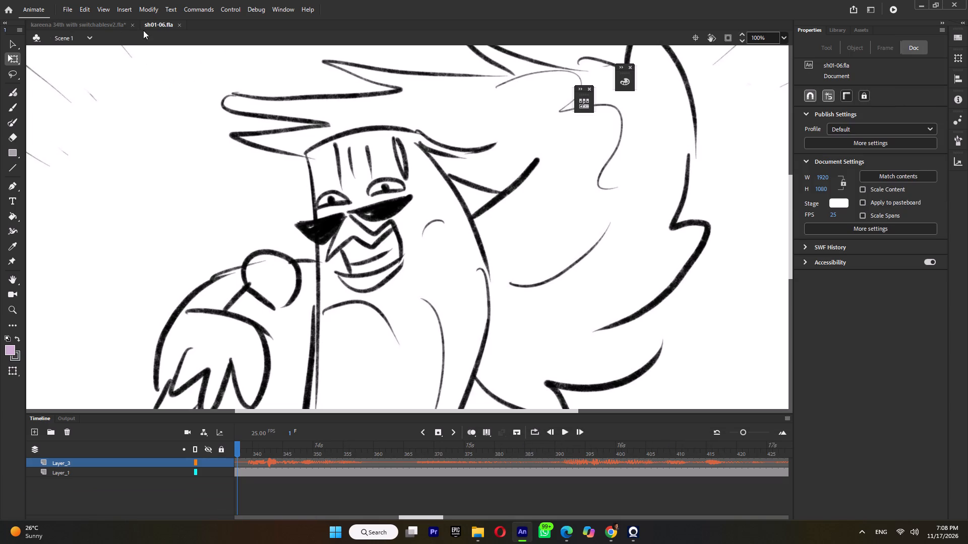
pyautogui.click(179, 23)
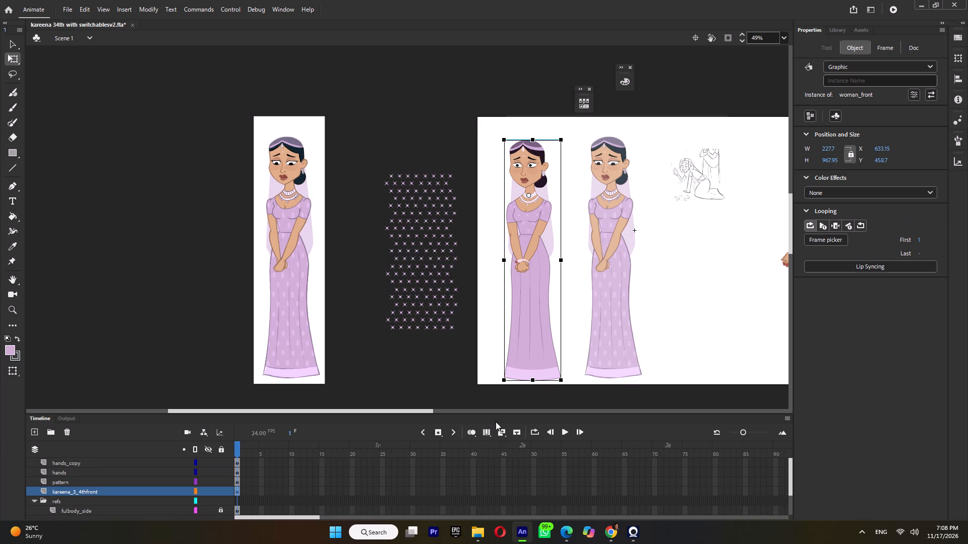
# Switch back to File Explorer and open sh07.fla from the shot fla folder in Animate.
pyautogui.click(479, 523)
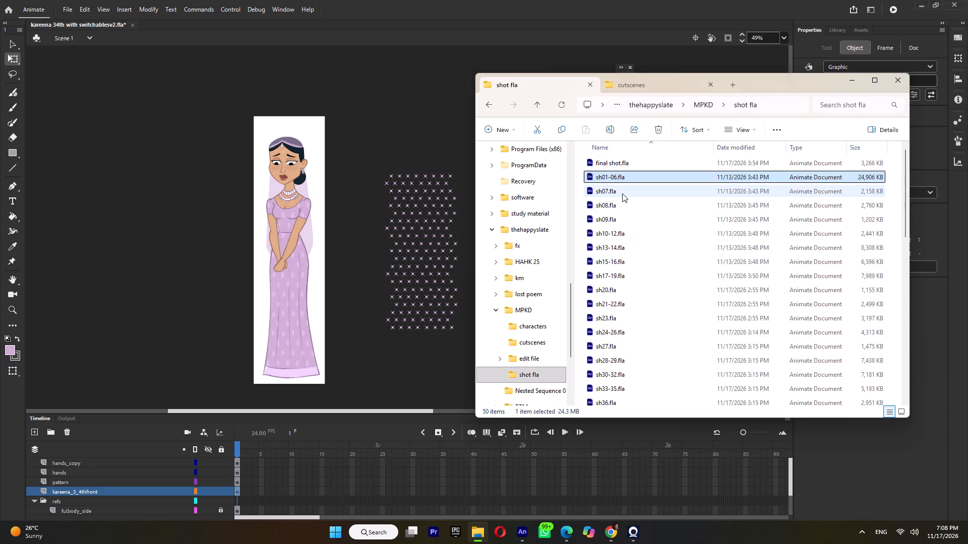
pyautogui.doubleClick(622, 193)
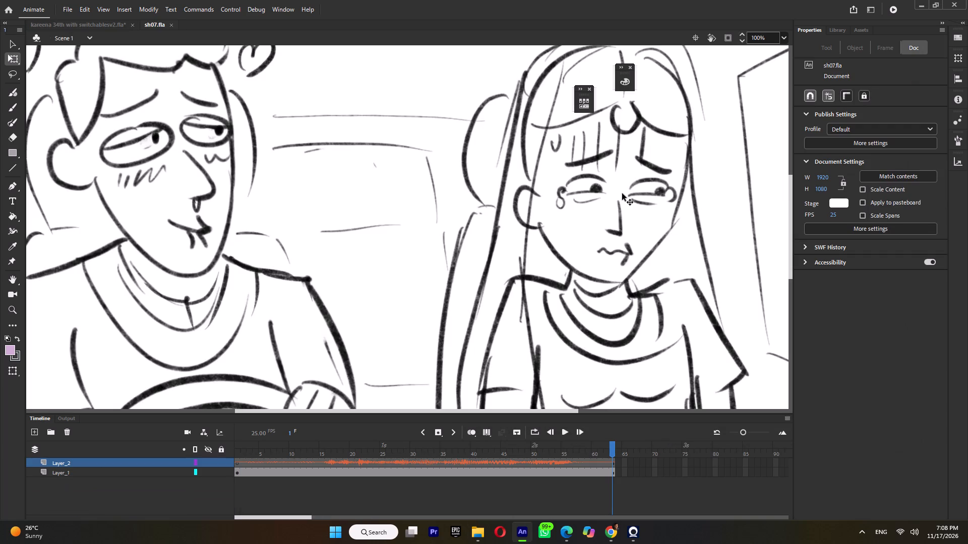
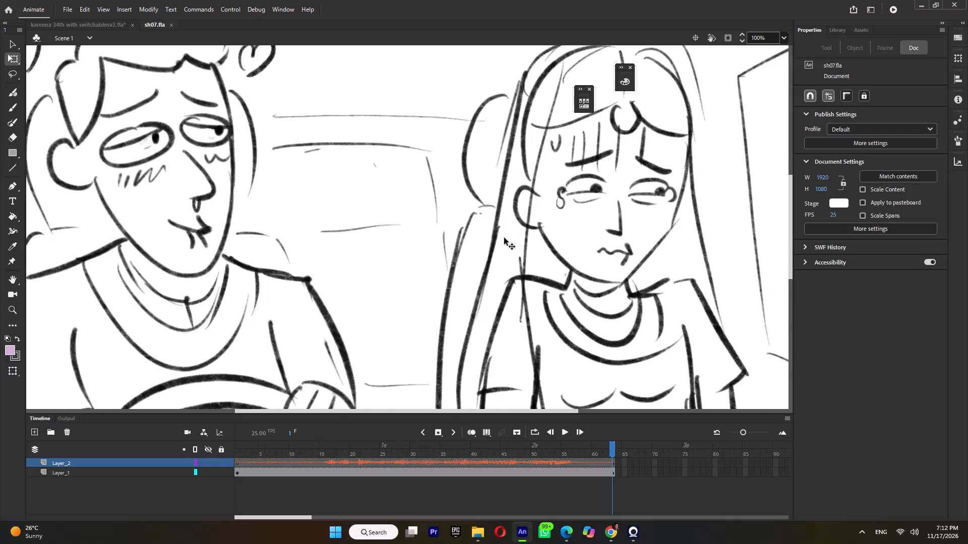
# Go to frame 11 of the sh07 shot and add a new layer above the storyboard layers.
pyautogui.keyDown('ctrl'); pyautogui.scroll(-5, 504, 241); pyautogui.keyUp('ctrl')
pyautogui.moveTo(253, 447); pyautogui.dragTo(217, 456)
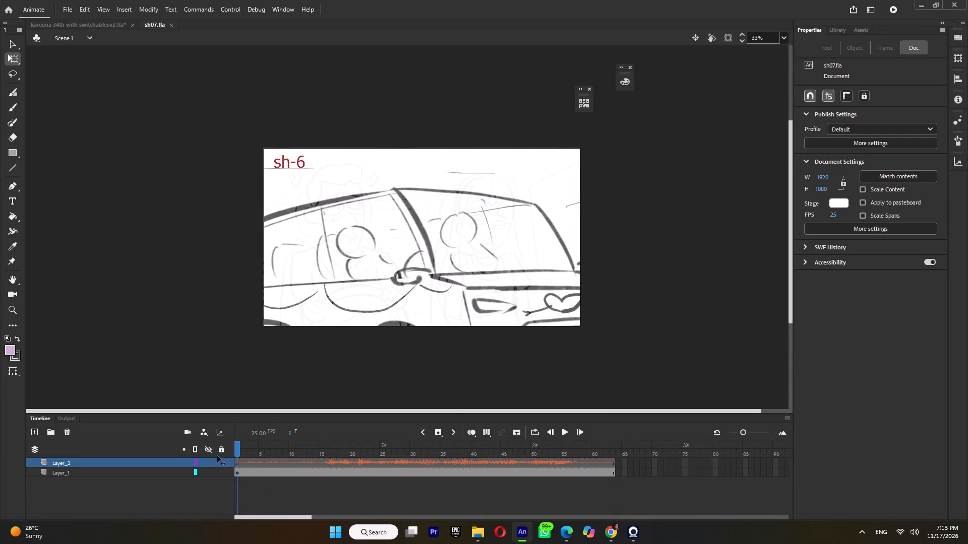
pyautogui.moveTo(217, 456); pyautogui.dragTo(299, 460)
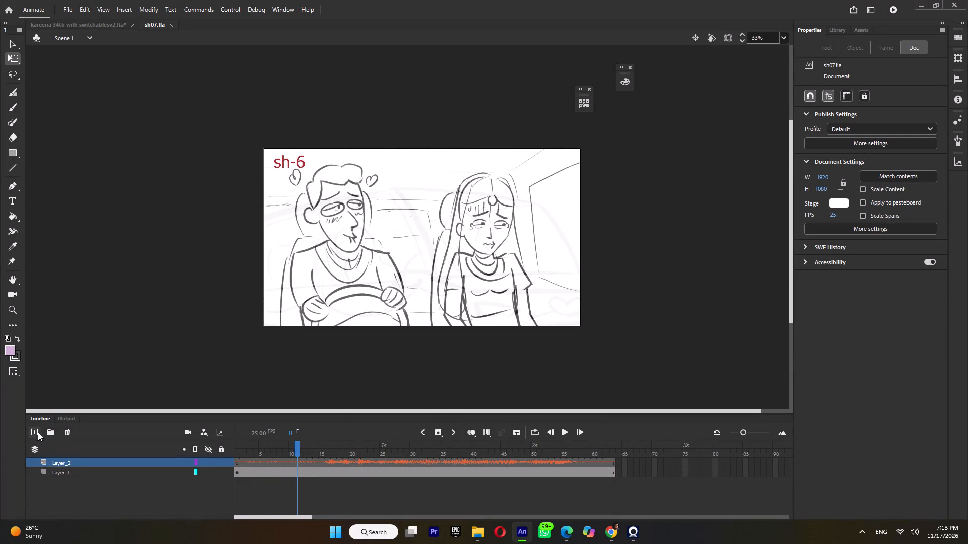
pyautogui.click(37, 431)
# Copy the woman_front instance from the kareena character file and paste it centred on the new layer in sh07.fla.
pyautogui.click(90, 22)
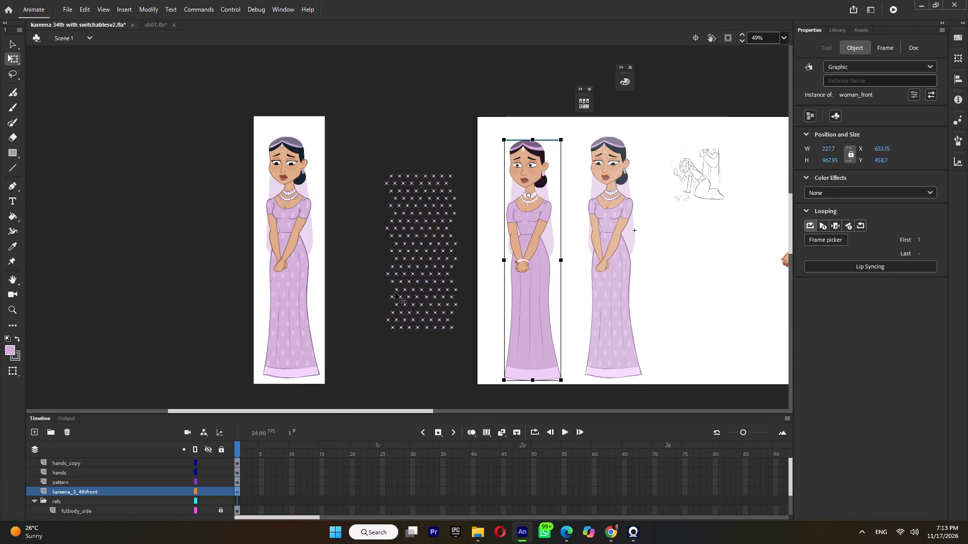
pyautogui.rightClick(518, 238)
pyautogui.click(554, 154)
pyautogui.click(148, 25)
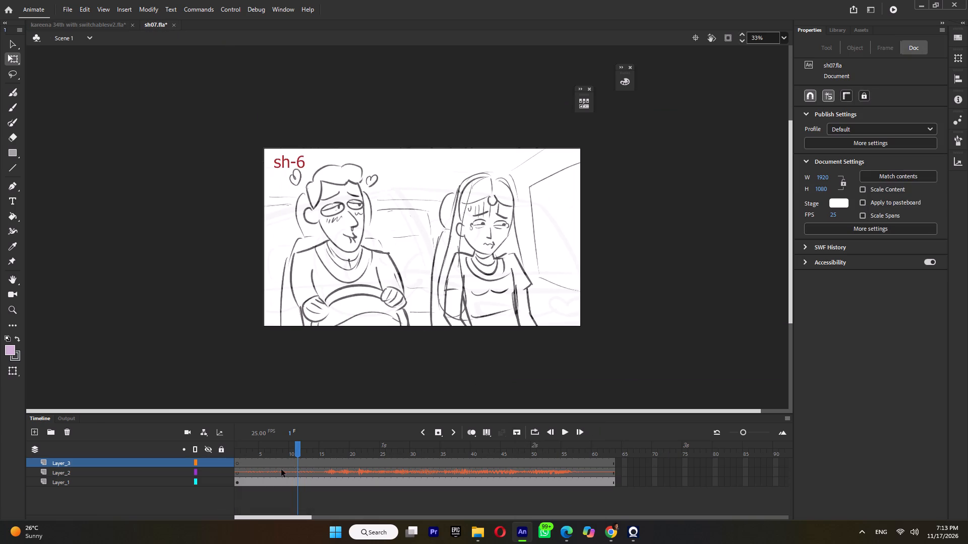
pyautogui.rightClick(157, 241)
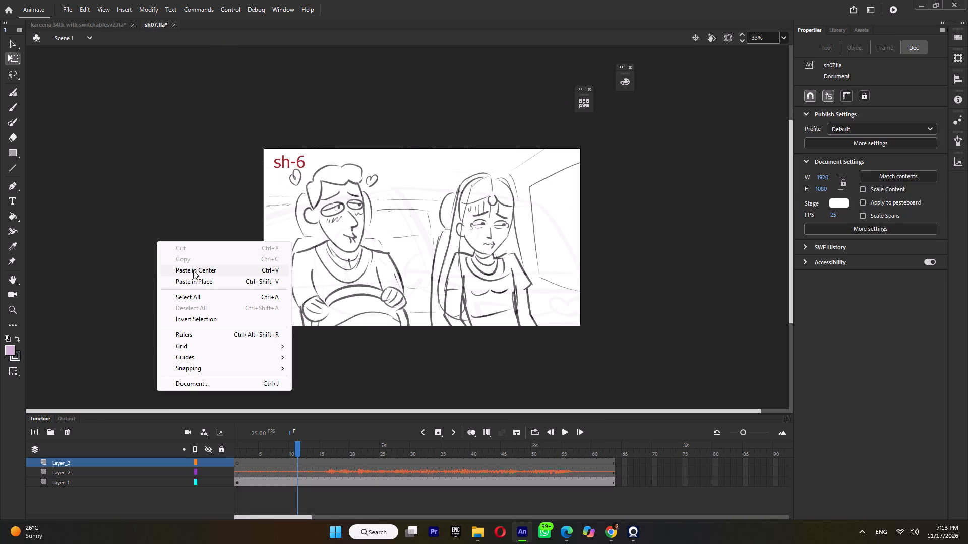
pyautogui.click(193, 270)
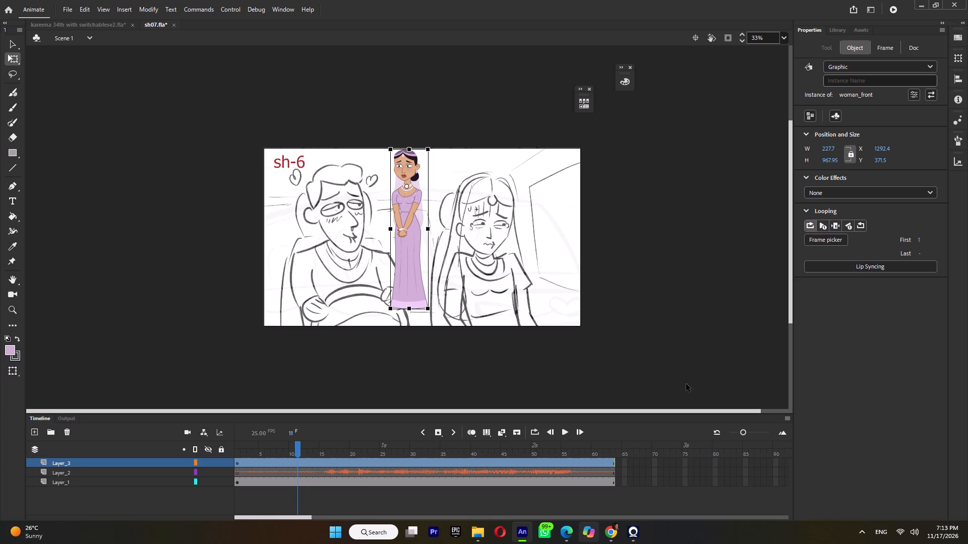
# Flip the pasted woman_front instance horizontally.
pyautogui.rightClick(402, 259)
pyautogui.click(425, 265)
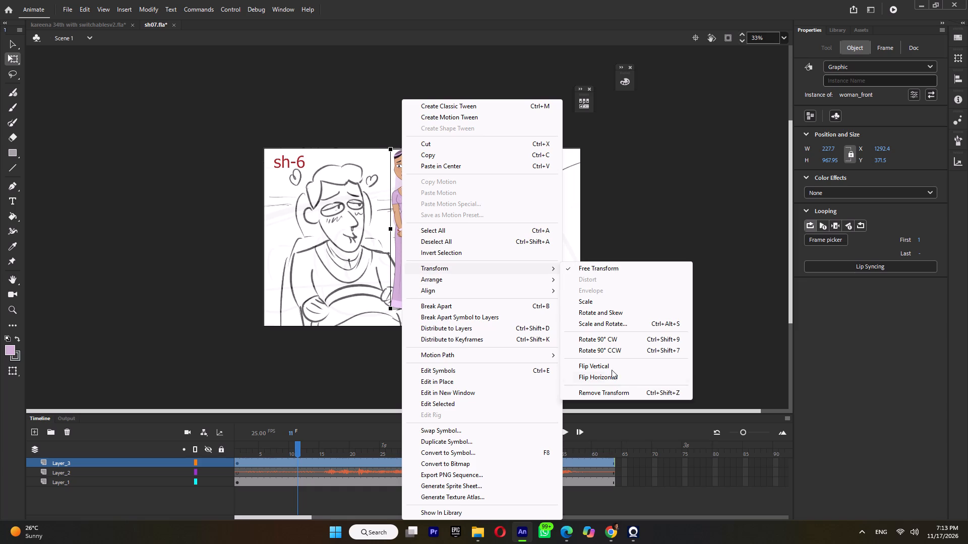
pyautogui.click(615, 377)
# Enlarge the woman_front instance to about 526 × 2237 px and place it over the sketched woman in the passenger seat.
pyautogui.moveTo(397, 251); pyautogui.dragTo(489, 346)
pyautogui.moveTo(499, 280); pyautogui.dragTo(501, 326)
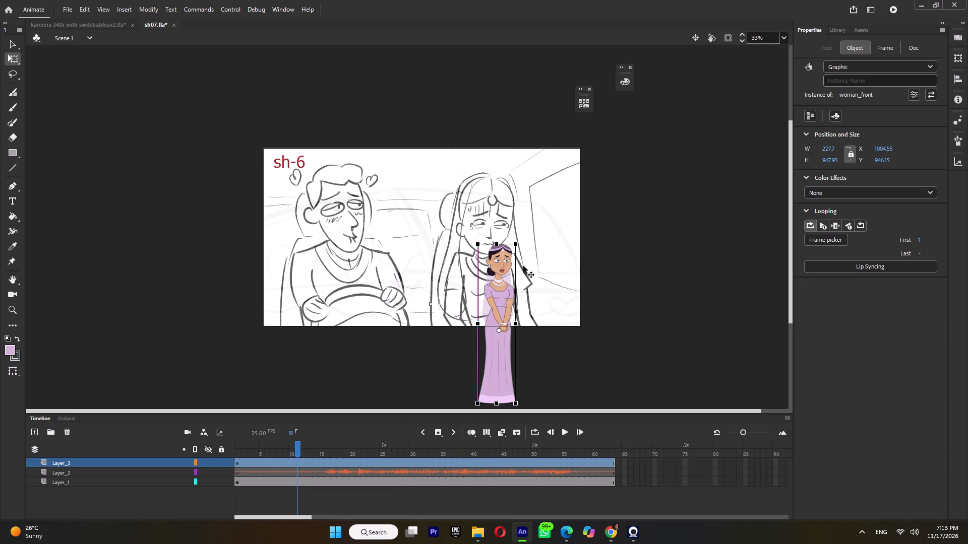
pyautogui.keyDown('shift'); pyautogui.moveTo(516, 246); pyautogui.dragTo(582, 133); pyautogui.keyUp('shift')
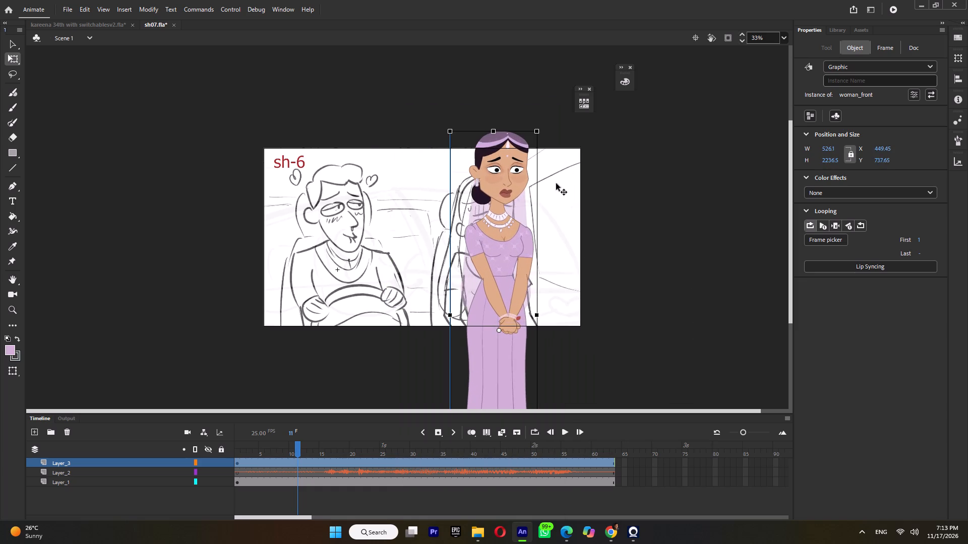
pyautogui.moveTo(487, 247); pyautogui.dragTo(475, 289)
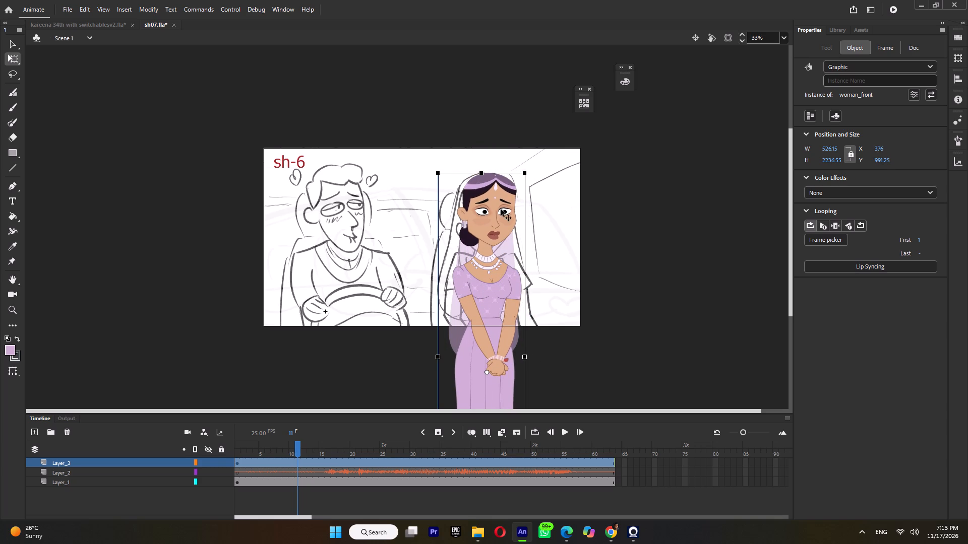
# Open the pupil group inside the character's head, enlarge the pupil farther from the ear to about 44 × 41 px and lower it.
pyautogui.doubleClick(504, 210)
pyautogui.keyDown('ctrl'); pyautogui.scroll(4, 506, 213); pyautogui.keyUp('ctrl')
pyautogui.tripleClick(506, 213)
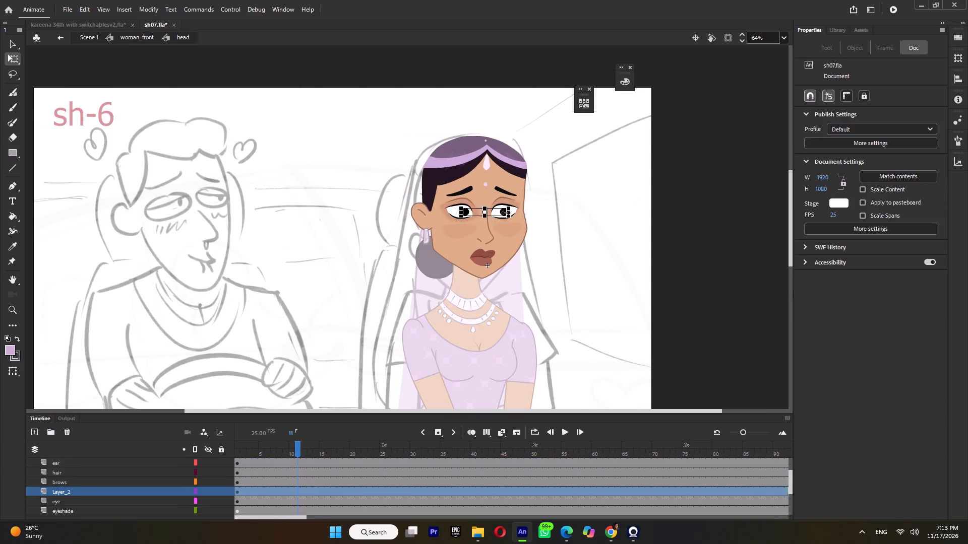
pyautogui.click(506, 213)
pyautogui.keyDown('ctrl'); pyautogui.scroll(6, 506, 213); pyautogui.keyUp('ctrl')
pyautogui.doubleClick(506, 213)
pyautogui.keyDown('ctrl'); pyautogui.scroll(4, 507, 213); pyautogui.keyUp('ctrl')
pyautogui.click(507, 213)
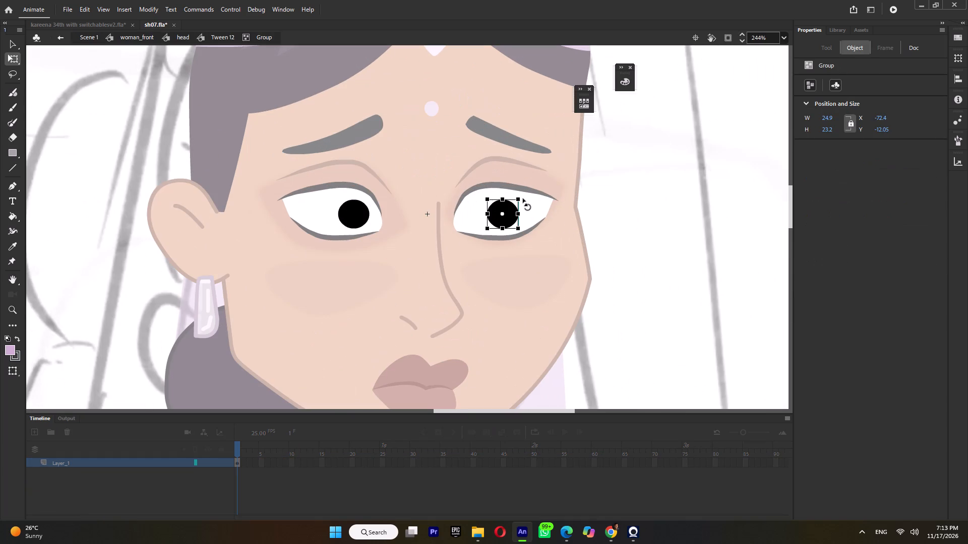
pyautogui.keyDown('shift'); pyautogui.moveTo(519, 198); pyautogui.dragTo(532, 186); pyautogui.keyUp('shift')
pyautogui.moveTo(514, 209); pyautogui.dragTo(513, 223)
# Enlarge the pupil nearer the ear to about 41 × 38 px, lower it, and bring both pupils to a similar height.
pyautogui.click(340, 220)
pyautogui.moveTo(353, 221); pyautogui.dragTo(347, 240)
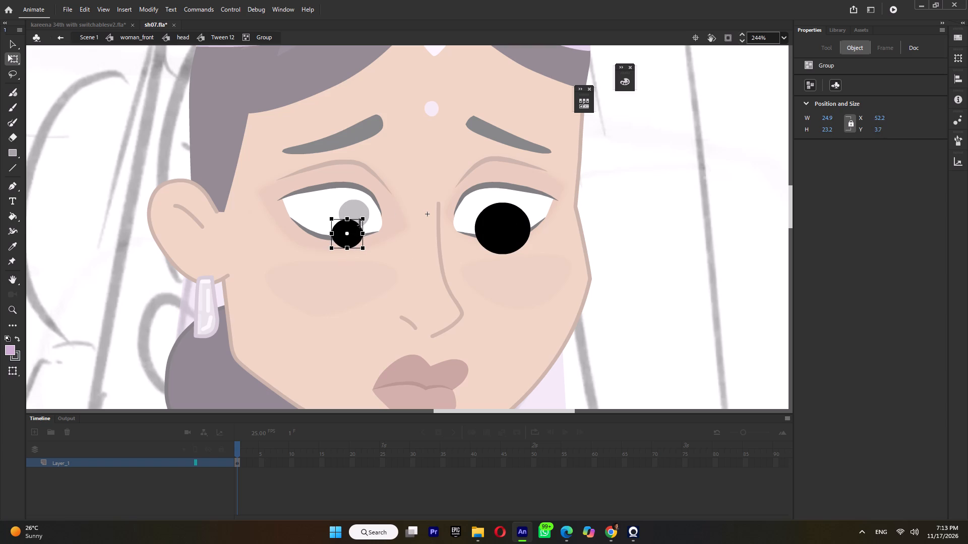
pyautogui.keyDown('shift'); pyautogui.moveTo(363, 220); pyautogui.dragTo(377, 210); pyautogui.keyUp('shift')
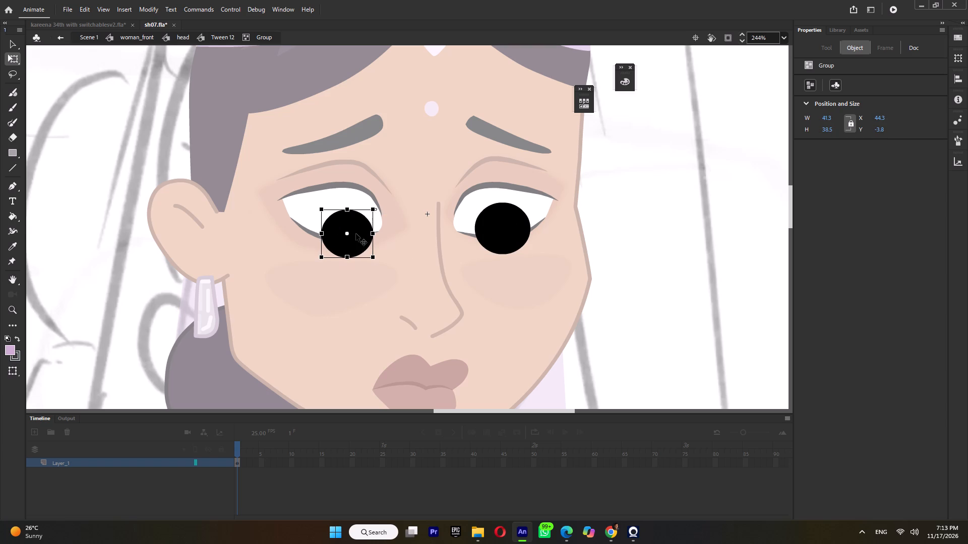
pyautogui.click(356, 234)
pyautogui.click(505, 236)
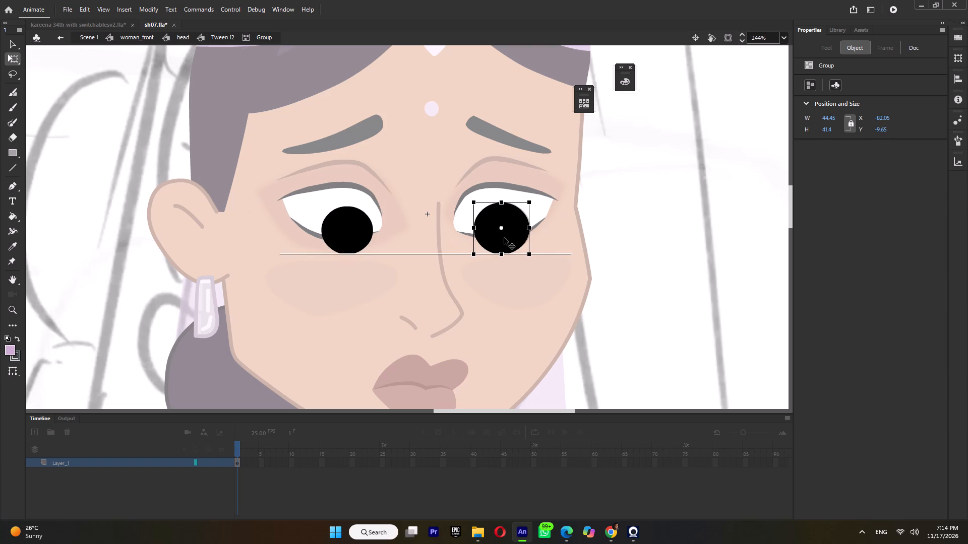
pyautogui.doubleClick(664, 233)
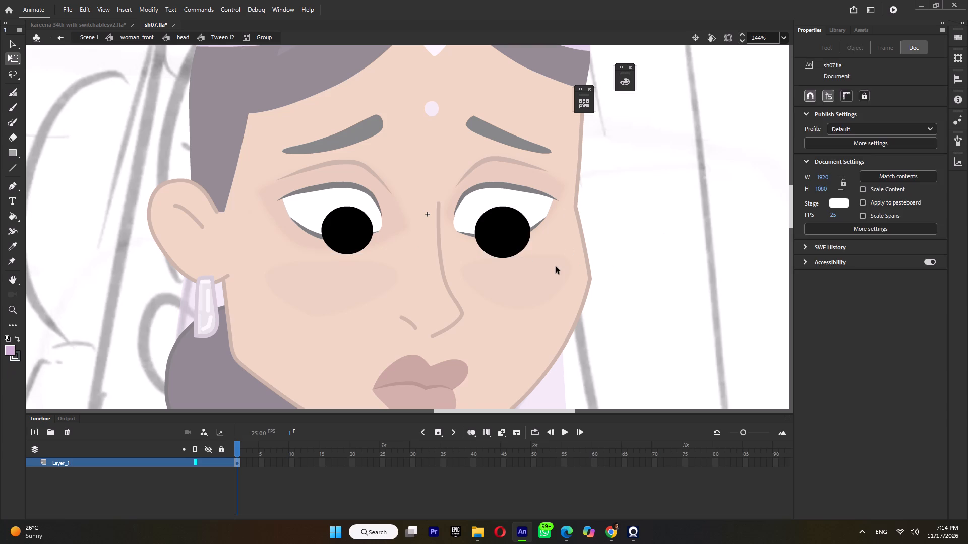
# Enlarge the pupil nearer the ear slightly more to match the other, and return to the head symbol.
pyautogui.keyDown('ctrl'); pyautogui.scroll(-4, 556, 267); pyautogui.keyUp('ctrl')
pyautogui.tripleClick(472, 255)
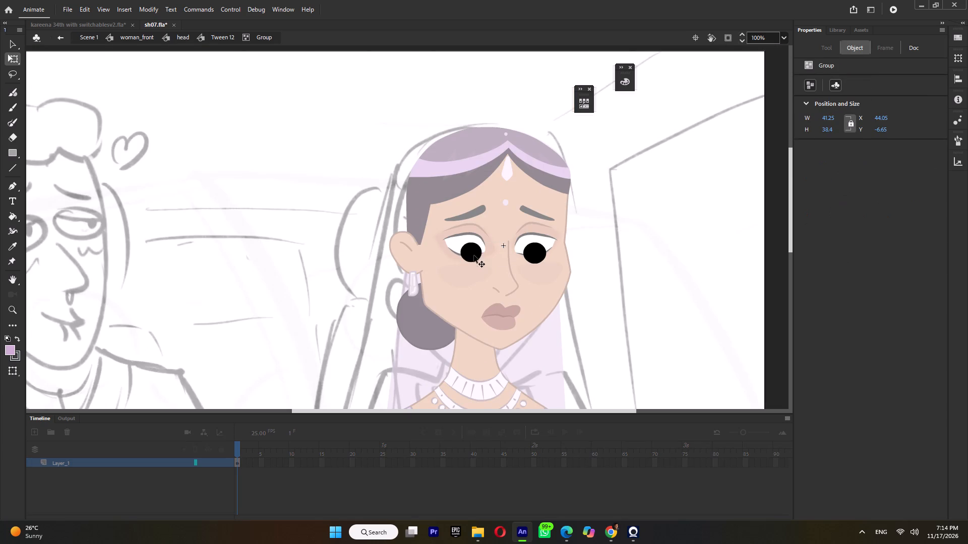
pyautogui.keyDown('ctrl'); pyautogui.scroll(7, 475, 255); pyautogui.keyUp('ctrl')
pyautogui.keyDown('ctrl'); pyautogui.scroll(3, 495, 212); pyautogui.keyUp('ctrl')
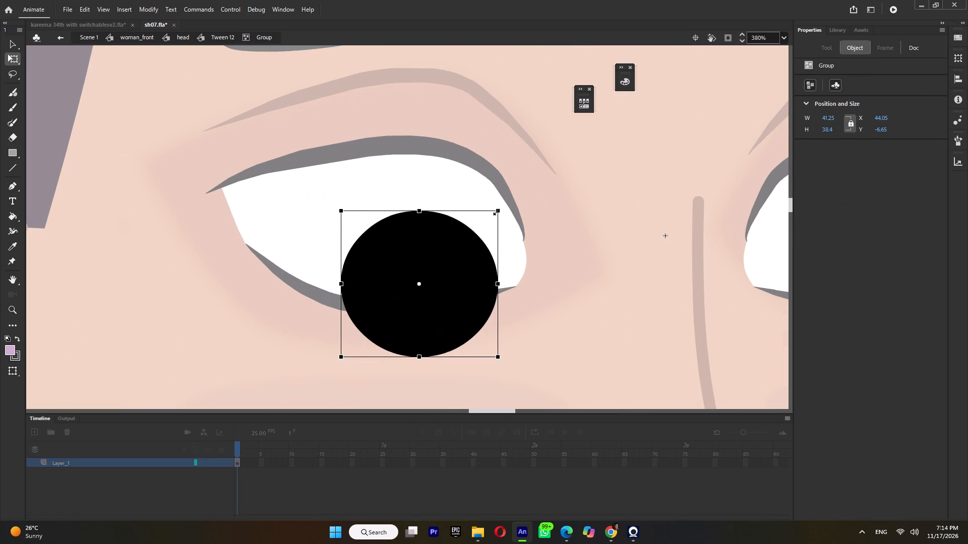
pyautogui.keyDown('shift'); pyautogui.moveTo(497, 212); pyautogui.dragTo(509, 205); pyautogui.keyUp('shift')
pyautogui.keyDown('ctrl'); pyautogui.scroll(-5, 507, 210); pyautogui.keyUp('ctrl')
pyautogui.doubleClick(553, 263)
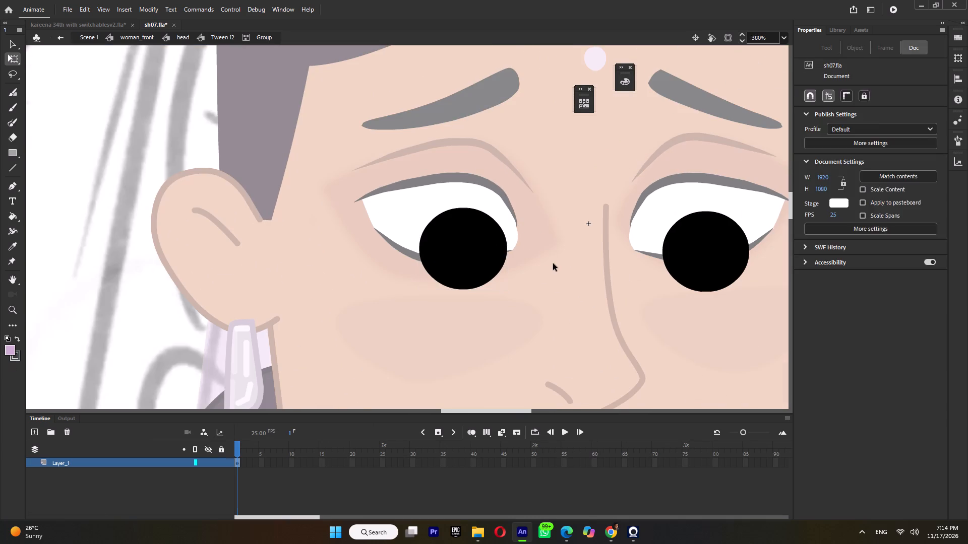
pyautogui.keyDown('ctrl'); pyautogui.scroll(-7, 553, 266); pyautogui.keyUp('ctrl')
pyautogui.keyDown('ctrl'); pyautogui.doubleClick(708, 258); pyautogui.keyUp('ctrl')
pyautogui.keyDown('ctrl'); pyautogui.scroll(-4, 708, 258); pyautogui.keyUp('ctrl')
pyautogui.keyDown('ctrl'); pyautogui.click(731, 258); pyautogui.keyUp('ctrl')
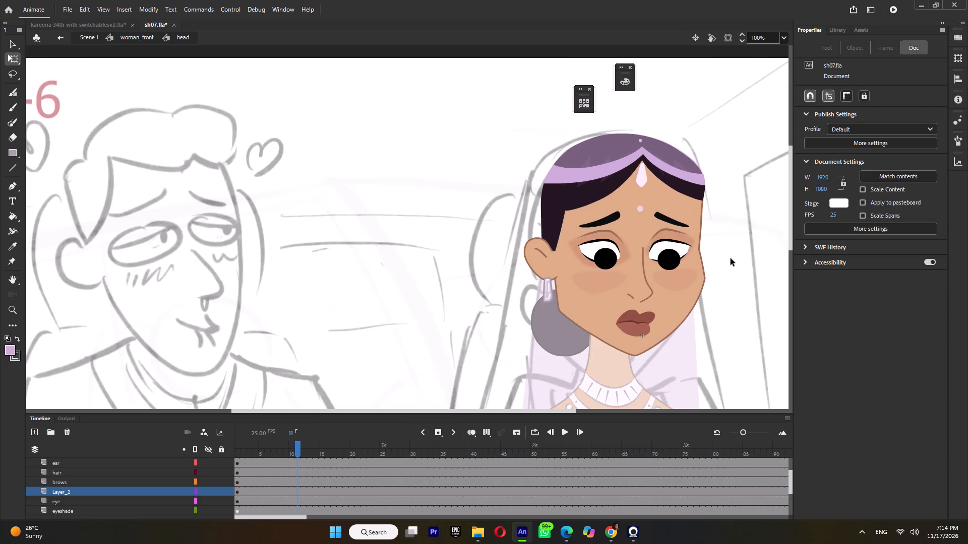
# Save the sh07.fla file.
pyautogui.hotkey('ctrl', 's')
# Try the different poses of the eyes instance at frame 11 and set it to pose 1 with Create Keyframe on.
pyautogui.click(590, 245)
pyautogui.click(813, 239)
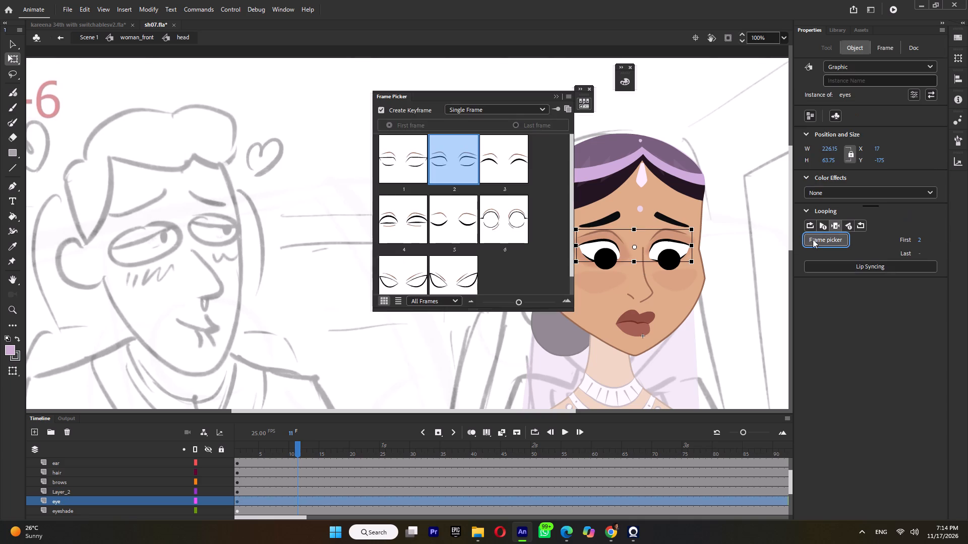
pyautogui.click(399, 227)
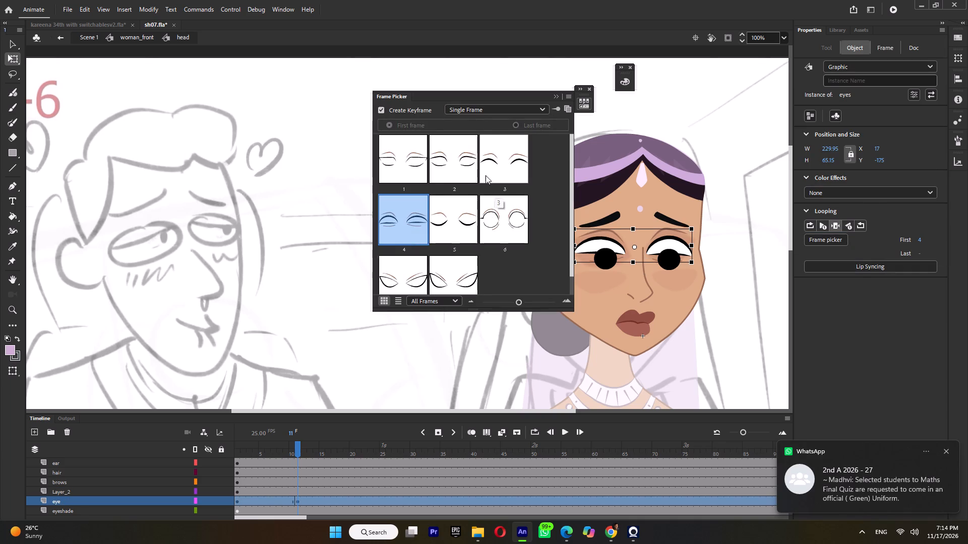
pyautogui.click(448, 231)
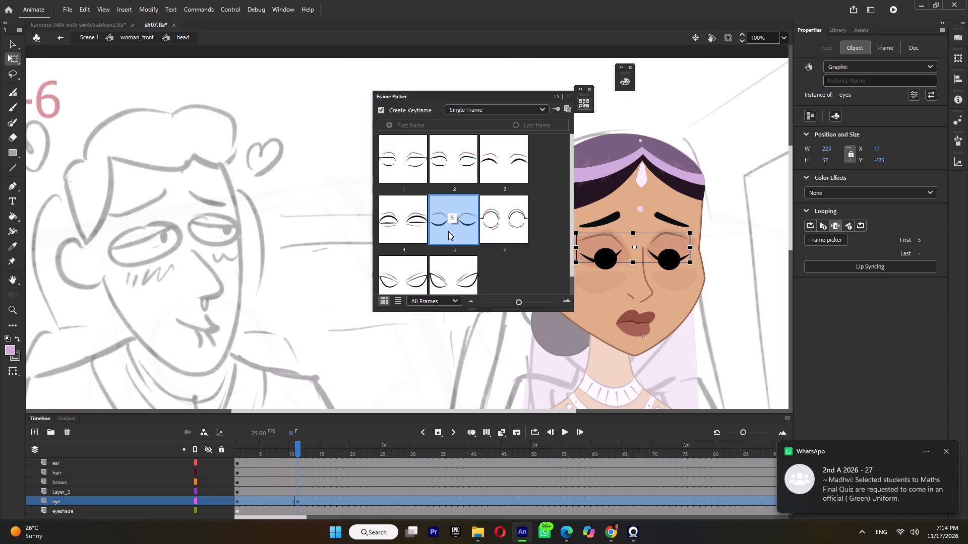
pyautogui.click(515, 223)
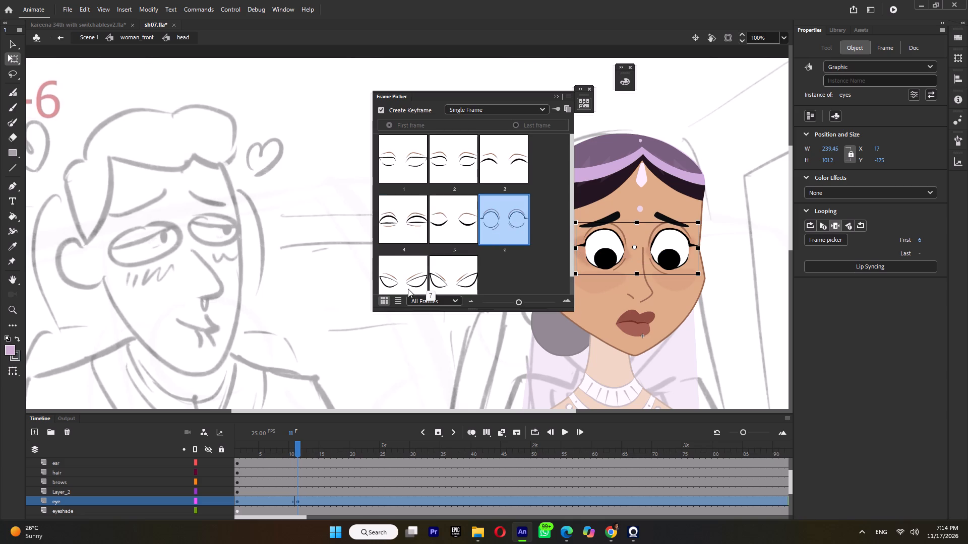
pyautogui.click(406, 283)
pyautogui.click(455, 277)
pyautogui.click(410, 166)
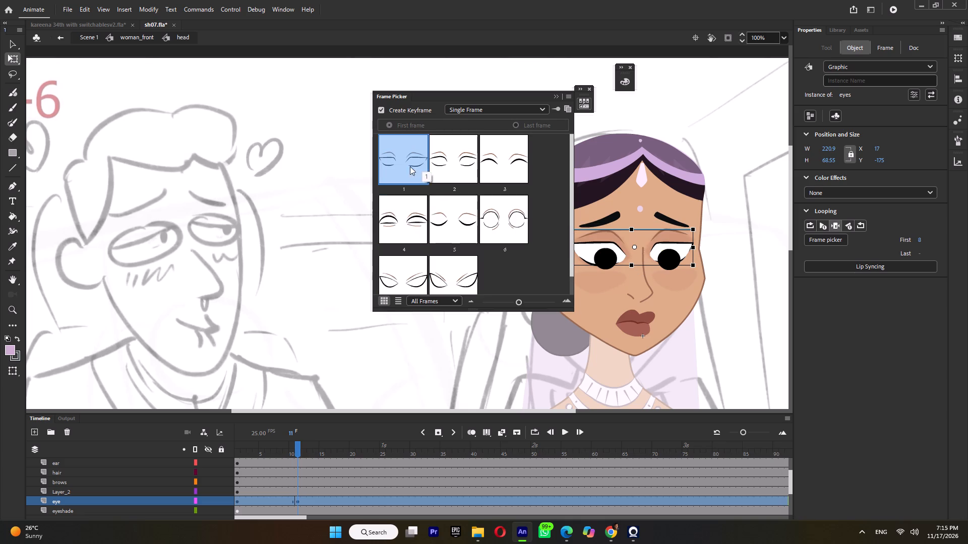
pyautogui.click(457, 165)
pyautogui.click(407, 171)
pyautogui.click(734, 268)
# Try mouth shapes 4, 5, 6 and 15 among others on the lips instance at frame 11, and set shape 6.
pyautogui.keyDown('ctrl'); pyautogui.scroll(-4, 628, 275); pyautogui.keyUp('ctrl')
pyautogui.click(563, 303)
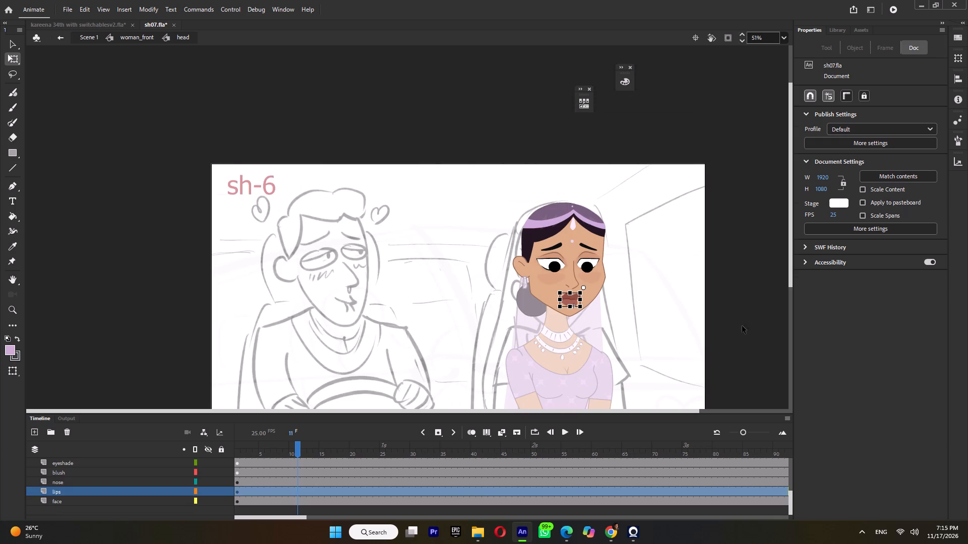
pyautogui.click(819, 242)
pyautogui.click(456, 220)
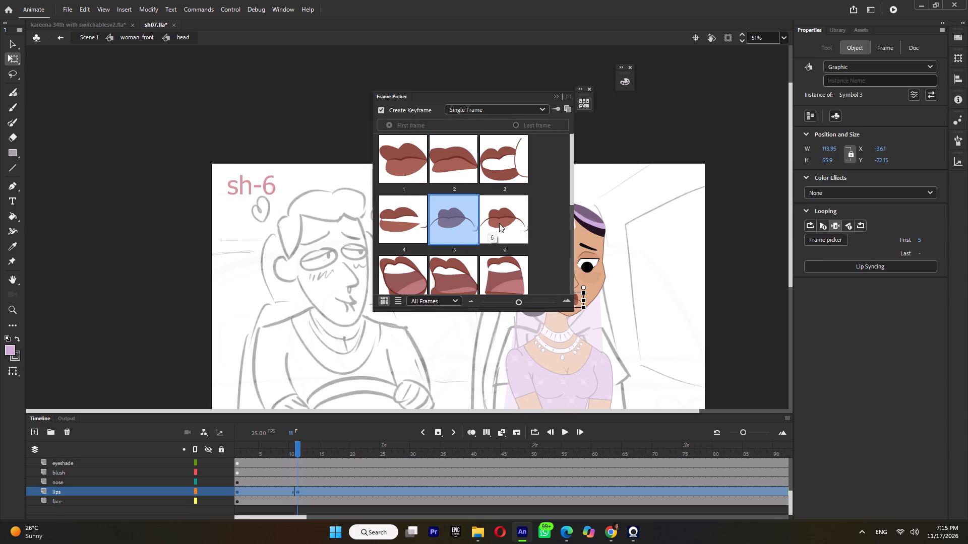
pyautogui.moveTo(494, 93); pyautogui.dragTo(342, 86)
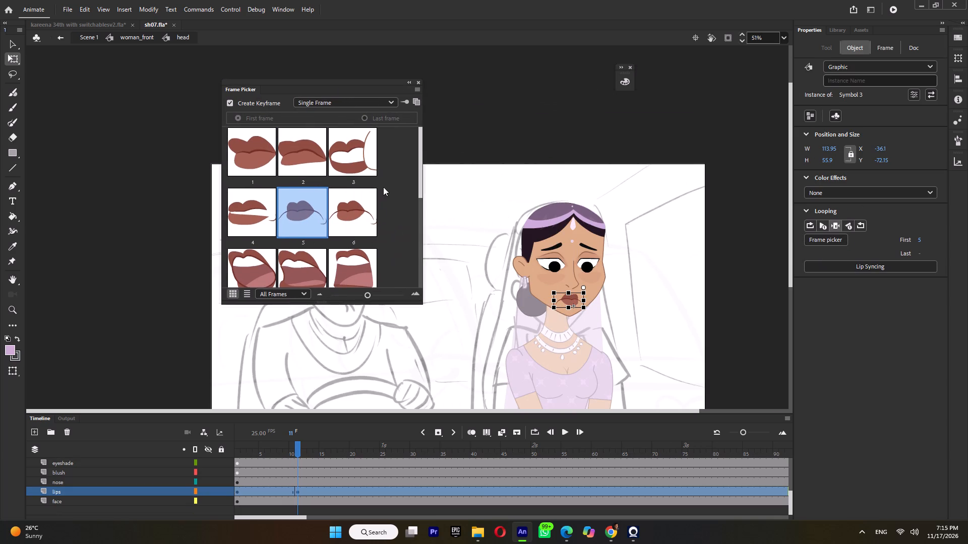
pyautogui.scroll(-7, 328, 237)
pyautogui.click(345, 193)
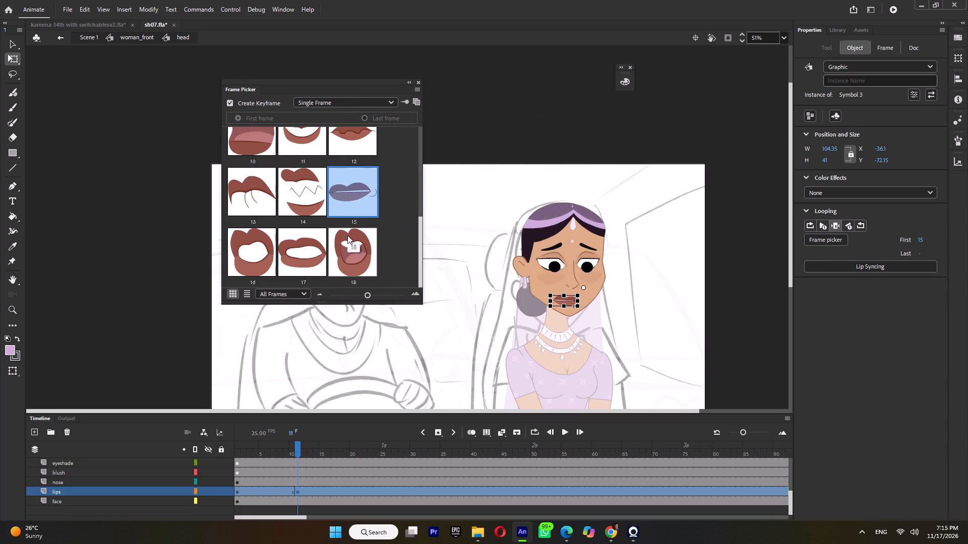
pyautogui.scroll(5, 347, 235)
pyautogui.click(355, 210)
pyautogui.click(307, 222)
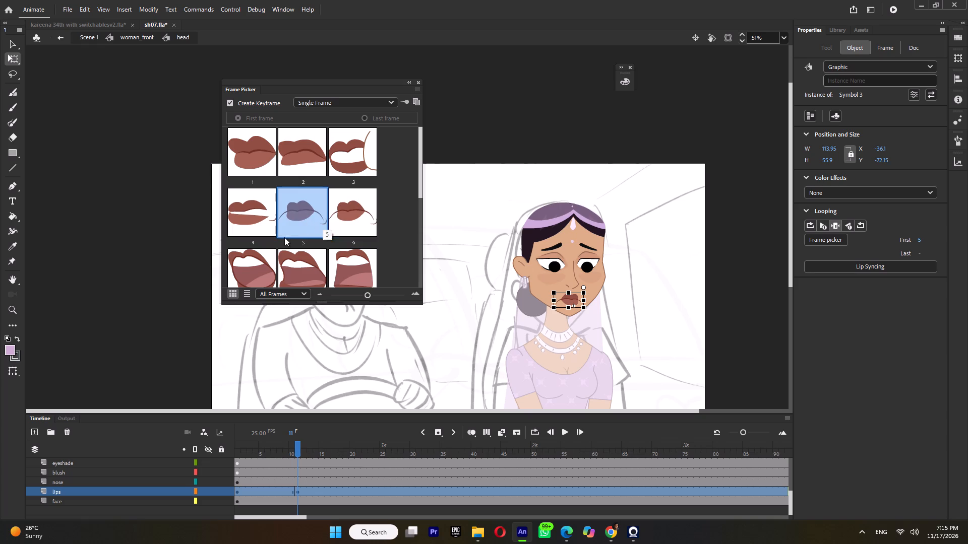
pyautogui.click(252, 220)
pyautogui.click(249, 257)
pyautogui.click(300, 213)
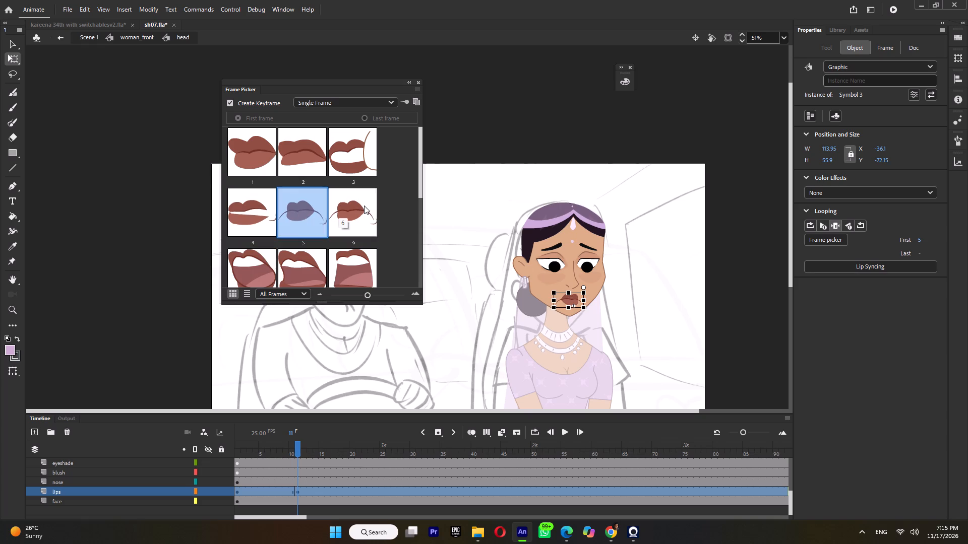
pyautogui.click(364, 206)
pyautogui.click(302, 222)
pyautogui.click(359, 219)
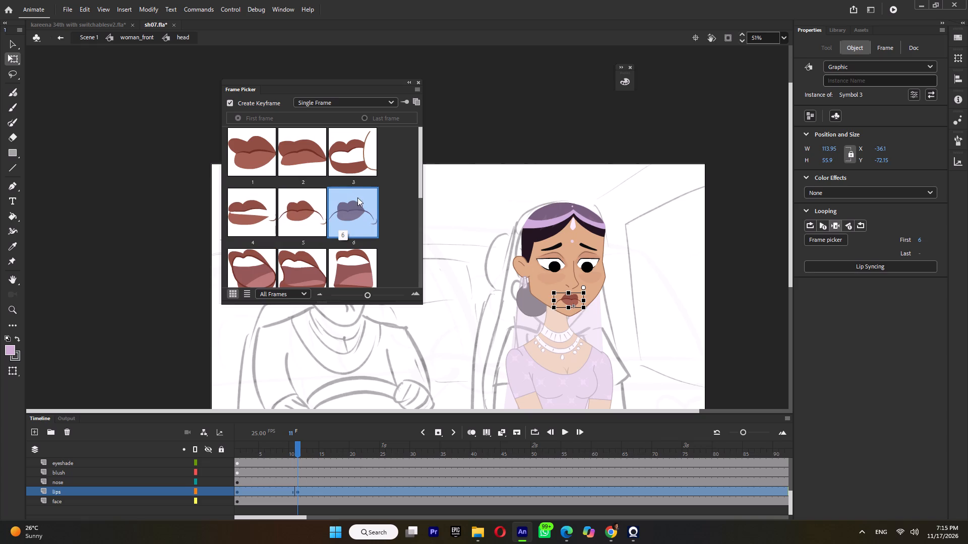
# Try lip shapes 3 and 6 again, set the lips instance to shape 5, and return to the woman_front symbol.
pyautogui.click(359, 166)
pyautogui.click(359, 211)
pyautogui.click(320, 223)
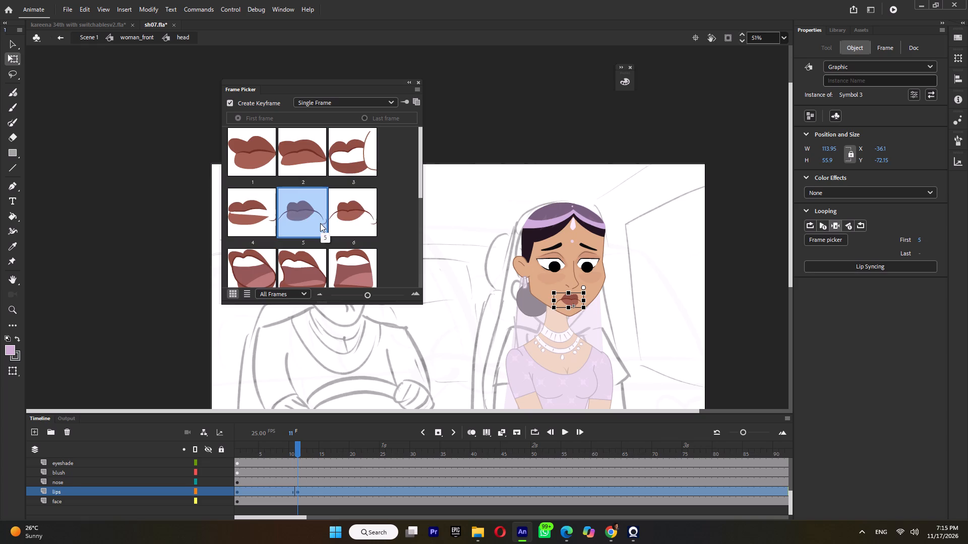
pyautogui.doubleClick(550, 169)
pyautogui.click(508, 174)
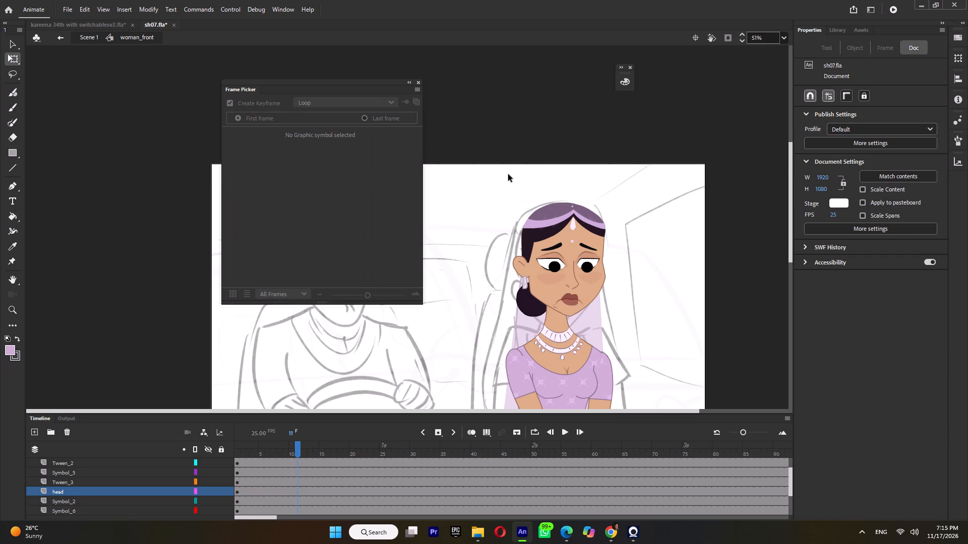
# Rotate both upper arms outward from the shoulders so their elbows move away from the waist.
pyautogui.keyDown('ctrl'); pyautogui.scroll(-5, 508, 174); pyautogui.keyUp('ctrl')
pyautogui.click(521, 250)
pyautogui.click(451, 290)
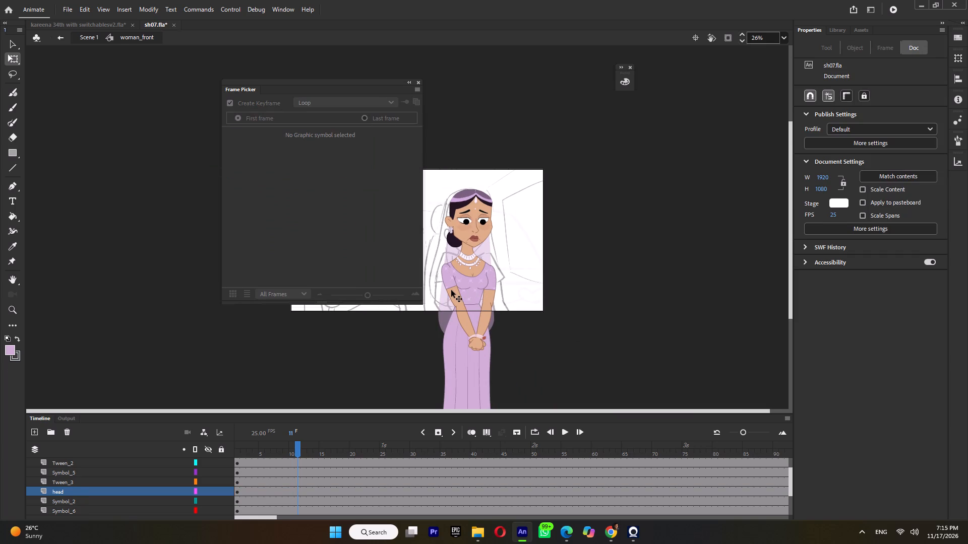
pyautogui.keyDown('ctrl'); pyautogui.scroll(4, 461, 309); pyautogui.keyUp('ctrl')
pyautogui.moveTo(468, 320); pyautogui.dragTo(421, 345)
pyautogui.click(534, 275)
pyautogui.moveTo(549, 331); pyautogui.dragTo(580, 327)
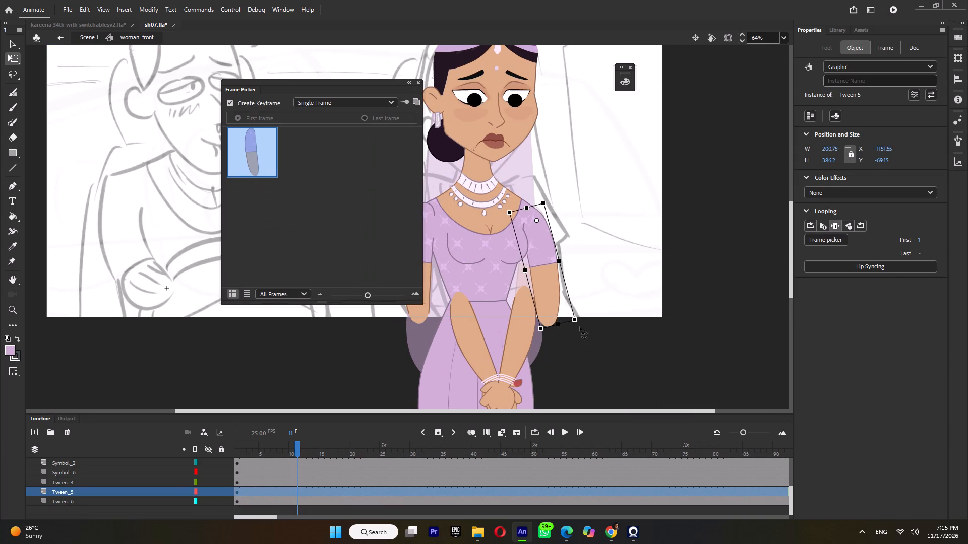
pyautogui.moveTo(580, 327); pyautogui.dragTo(570, 331)
# Move the forearm on the hair-bun side to its upper arm's elbow and rotate it so the wrist points toward the other hand.
pyautogui.click(460, 332)
pyautogui.moveTo(469, 334); pyautogui.dragTo(455, 342)
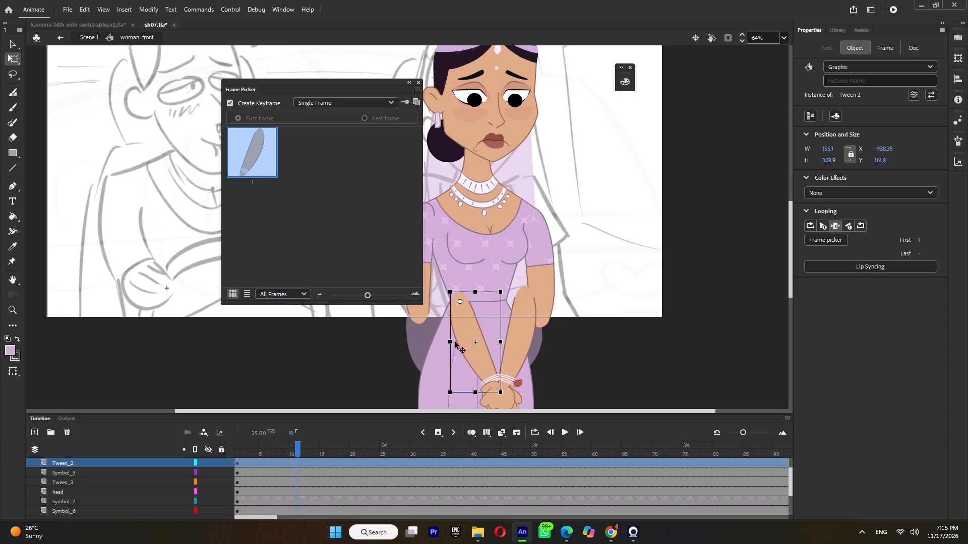
pyautogui.moveTo(455, 342); pyautogui.dragTo(429, 344)
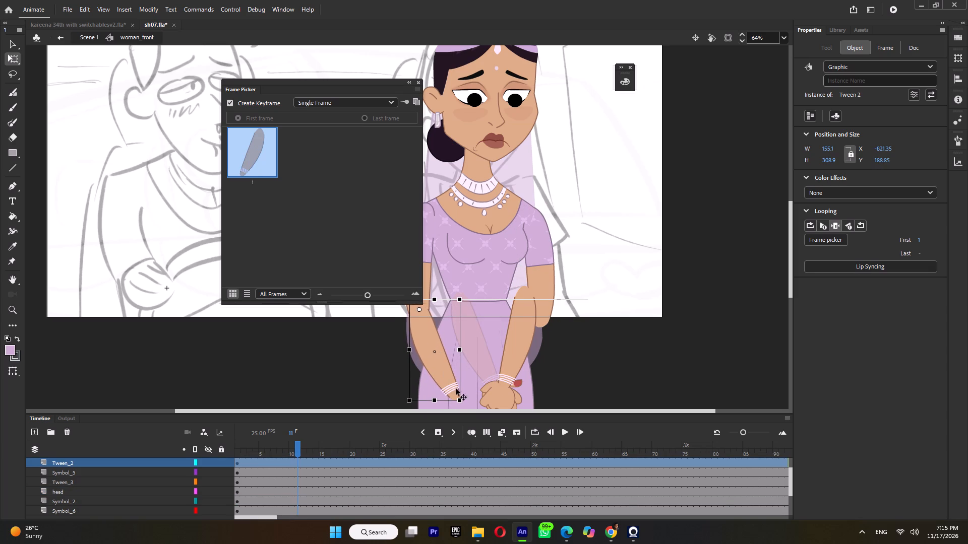
pyautogui.moveTo(465, 398); pyautogui.dragTo(492, 370)
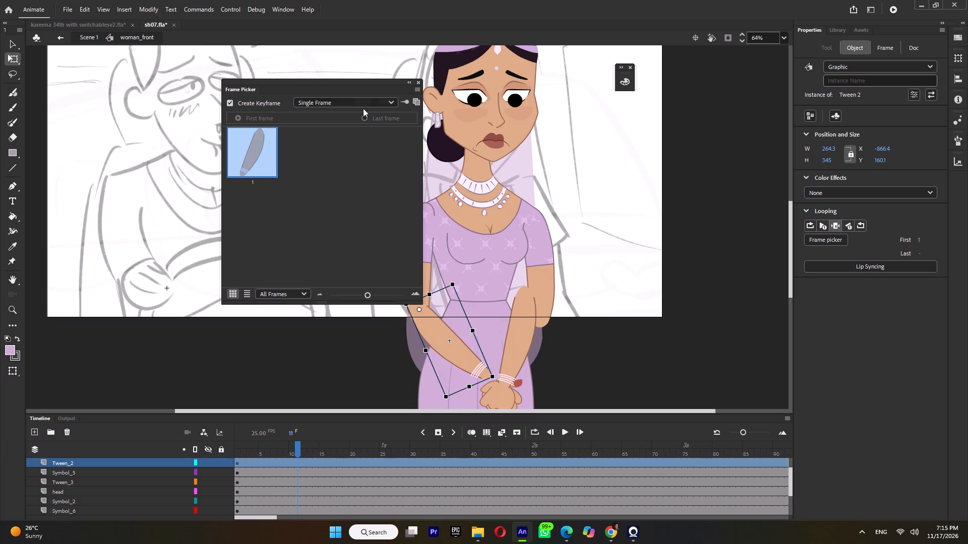
# Nudge that forearm until its outline lines up with the upper arm at the elbow, moving the Frame Picker out of the way.
pyautogui.moveTo(355, 82); pyautogui.dragTo(274, 83)
pyautogui.keyDown('ctrl'); pyautogui.scroll(4, 463, 351); pyautogui.keyUp('ctrl')
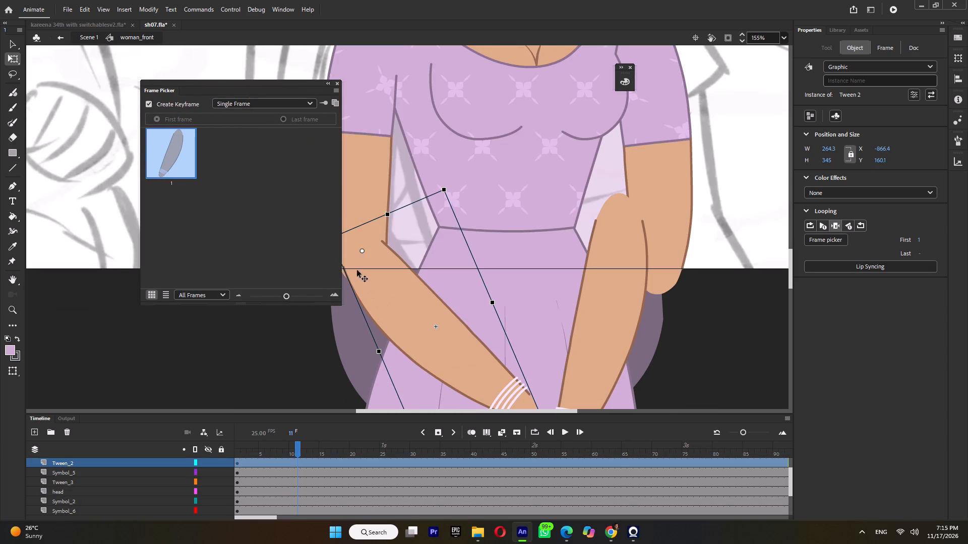
pyautogui.moveTo(290, 80); pyautogui.dragTo(209, 84)
pyautogui.moveTo(404, 301); pyautogui.dragTo(394, 288)
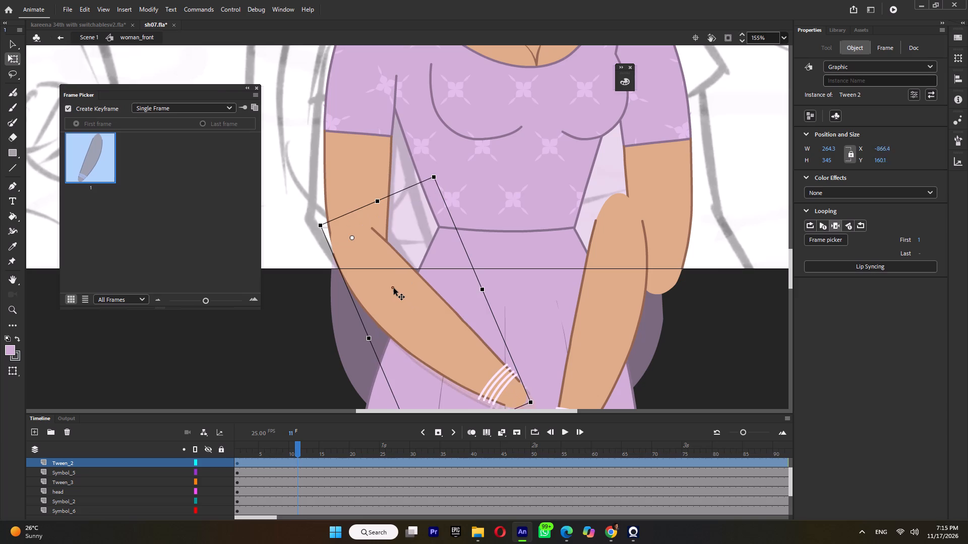
pyautogui.moveTo(394, 288); pyautogui.dragTo(396, 294)
pyautogui.keyDown('ctrl'); pyautogui.scroll(3, 352, 270); pyautogui.keyUp('ctrl')
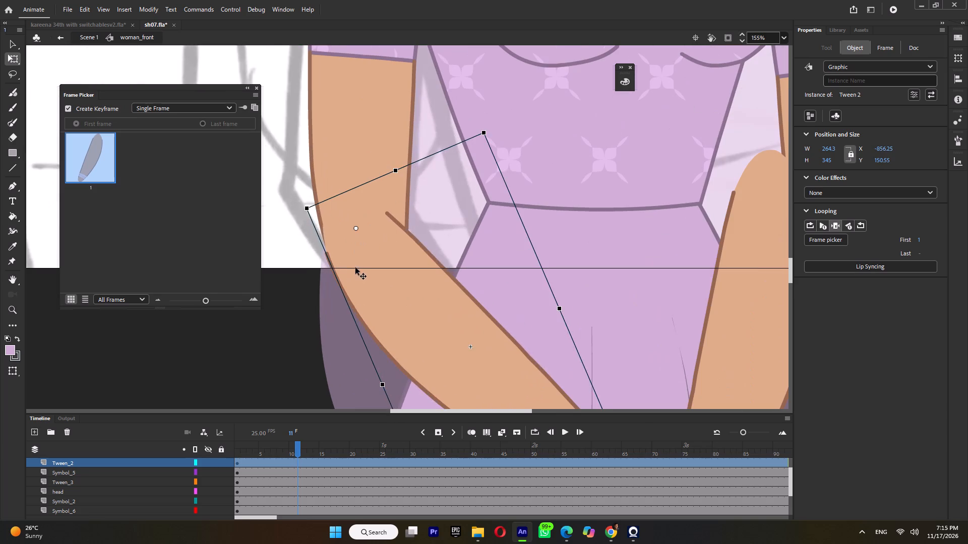
pyautogui.moveTo(356, 267); pyautogui.dragTo(362, 273)
pyautogui.click(362, 275)
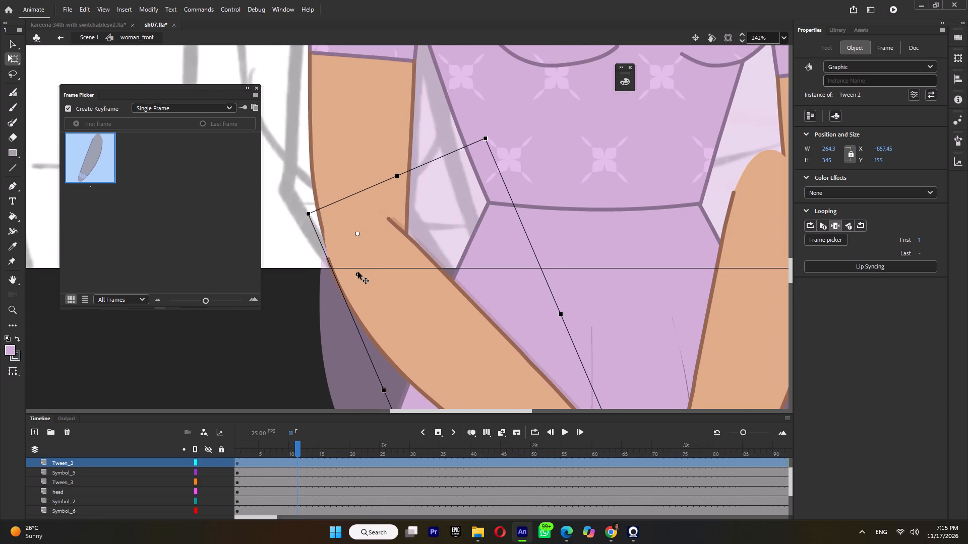
# Open the group inside the hair-bun-side upper arm and outline its open elbow end with the Ink Bottle in the arm's brown line colour.
pyautogui.doubleClick(345, 172)
pyautogui.keyDown('ctrl'); pyautogui.scroll(3, 338, 252); pyautogui.keyUp('ctrl')
pyautogui.doubleClick(347, 296)
pyautogui.click(348, 301)
pyautogui.click(325, 347)
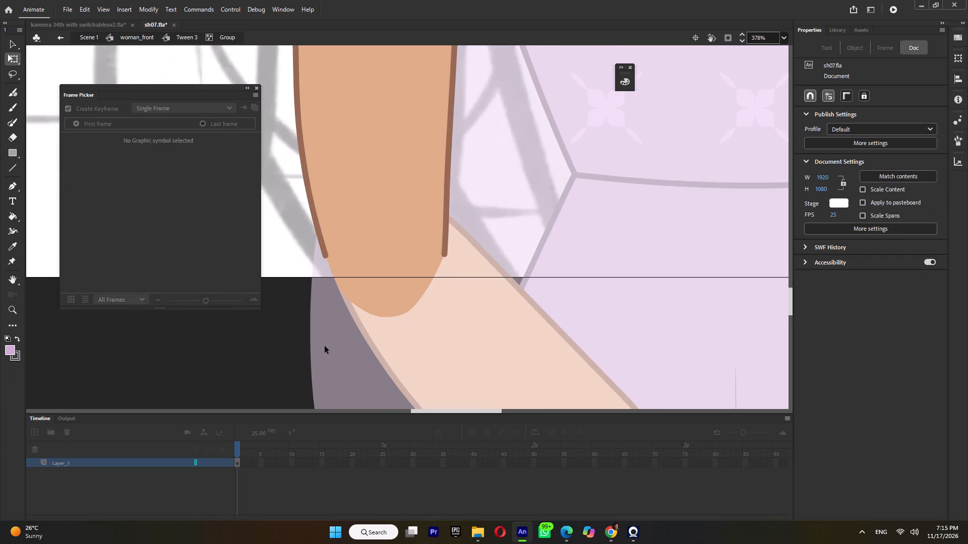
pyautogui.click(13, 216)
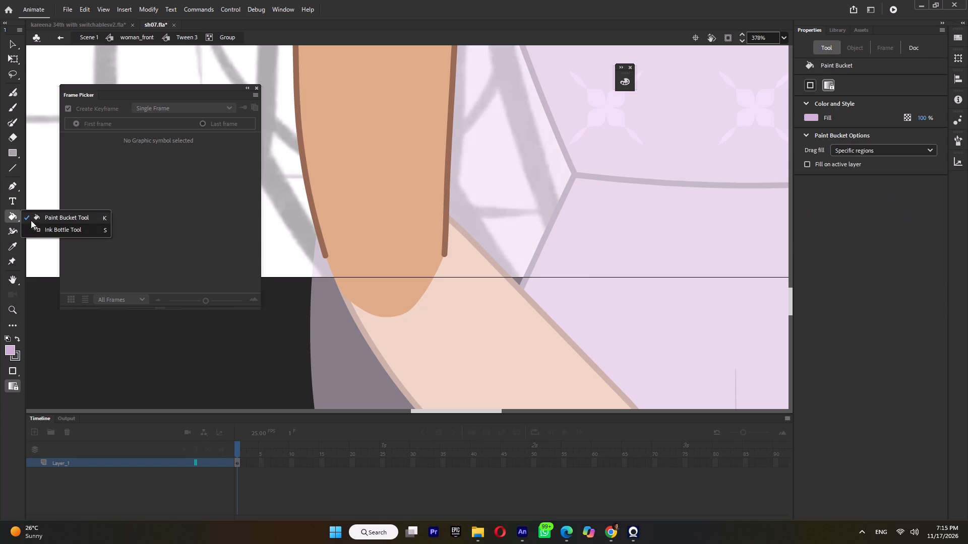
pyautogui.click(36, 228)
pyautogui.click(815, 96)
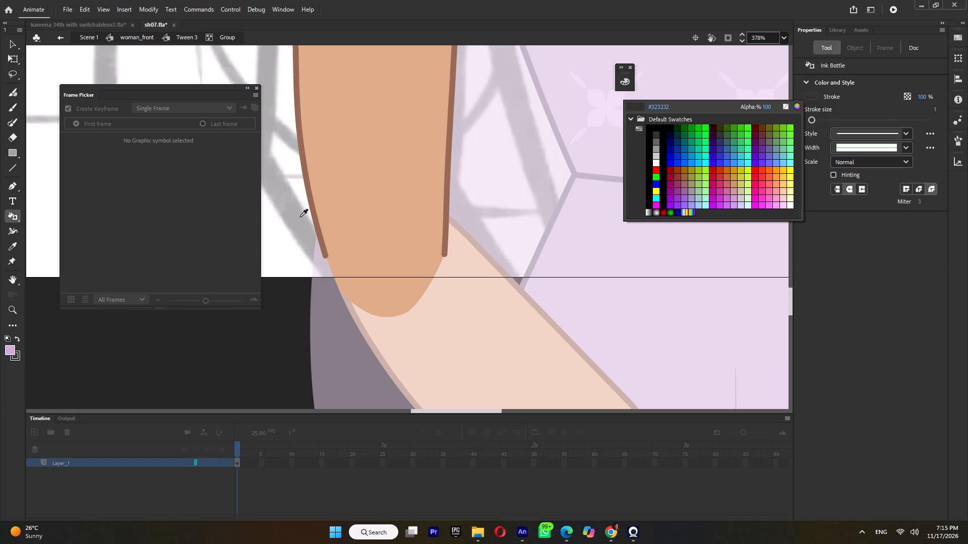
pyautogui.click(314, 216)
pyautogui.click(329, 269)
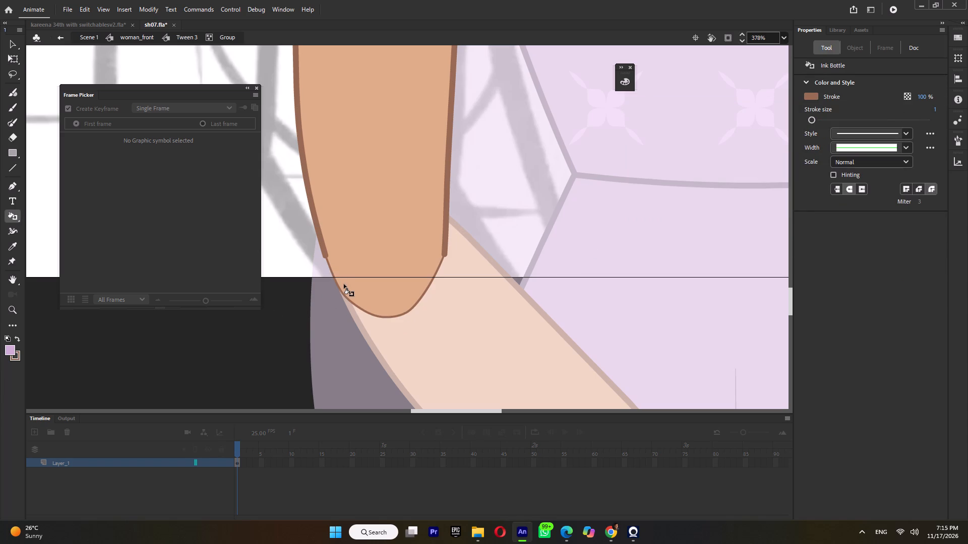
pyautogui.keyDown('ctrl'); pyautogui.click(323, 247); pyautogui.keyUp('ctrl')
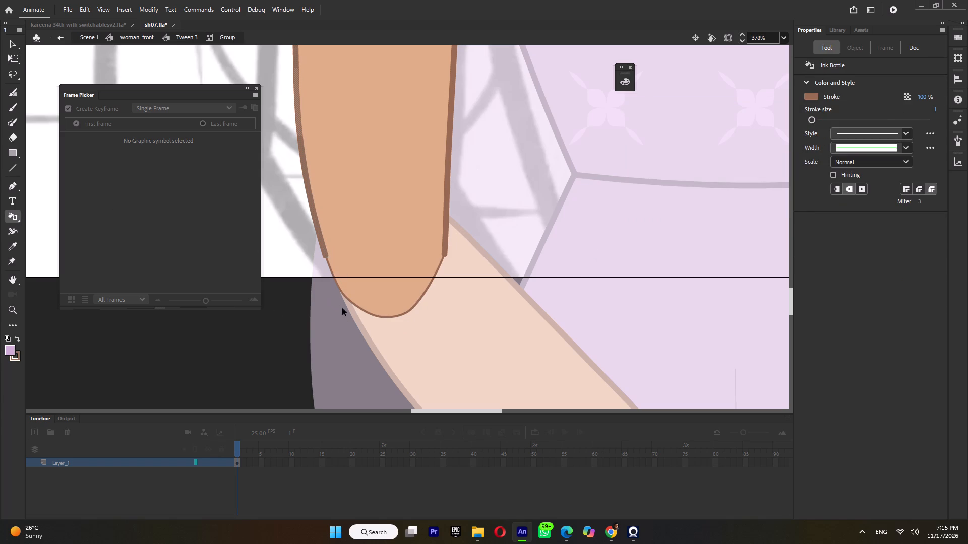
# Set the new elbow outline's stroke size to 3, close its remaining gap, and return to Scene 1 with the Free Transform tool.
pyautogui.keyDown('ctrl'); pyautogui.click(351, 300); pyautogui.keyUp('ctrl')
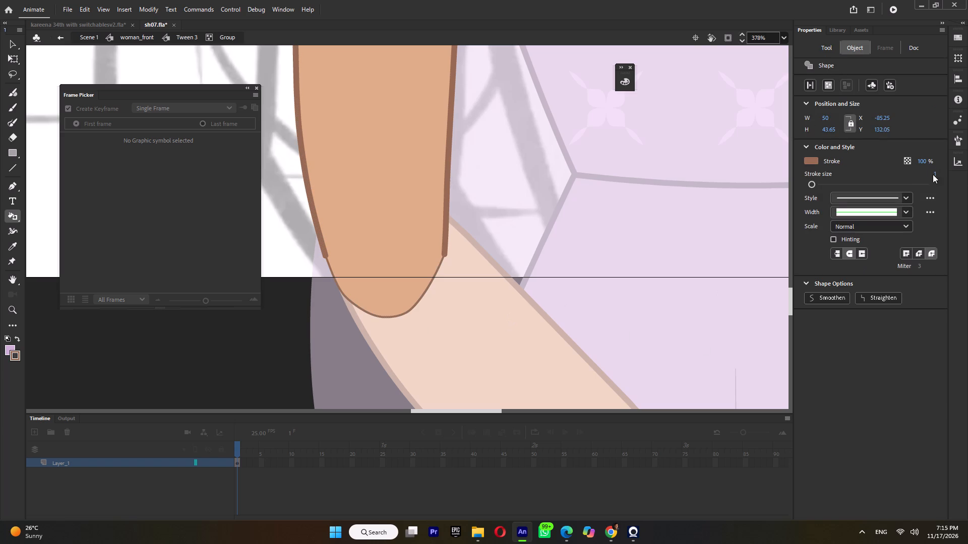
pyautogui.click(935, 173)
pyautogui.press('3')
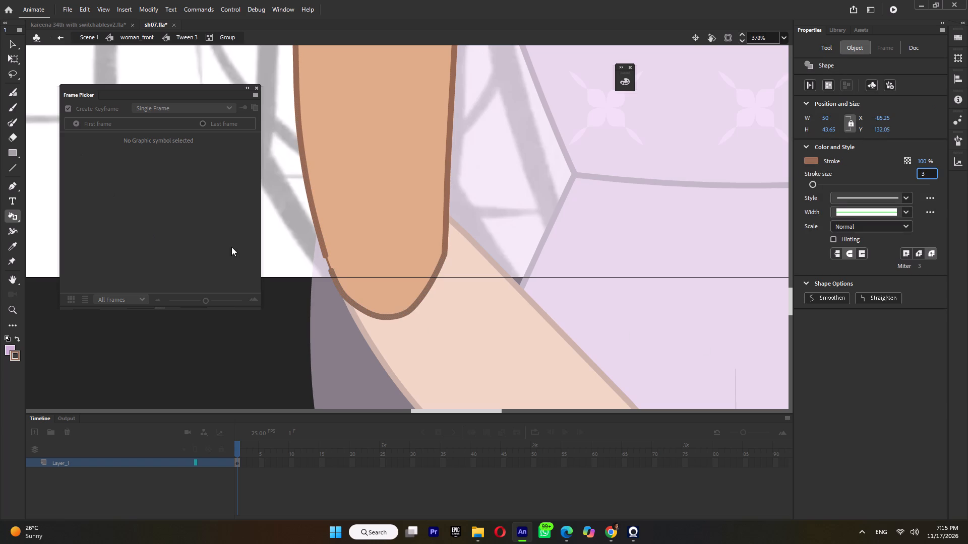
pyautogui.click(371, 305)
pyautogui.click(82, 37)
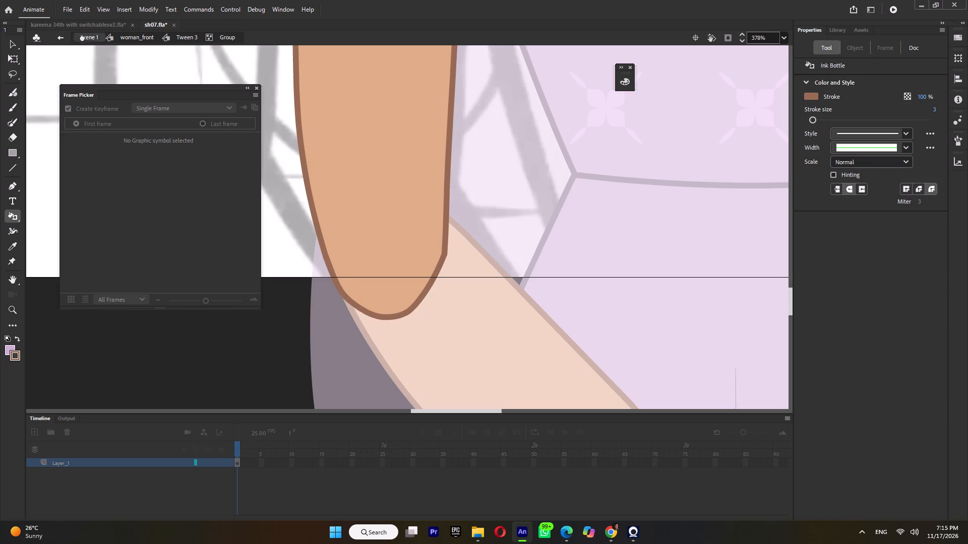
pyautogui.keyDown('ctrl'); pyautogui.scroll(-6, 482, 238); pyautogui.keyUp('ctrl')
pyautogui.keyDown('ctrl'); pyautogui.click(14, 55); pyautogui.keyUp('ctrl')
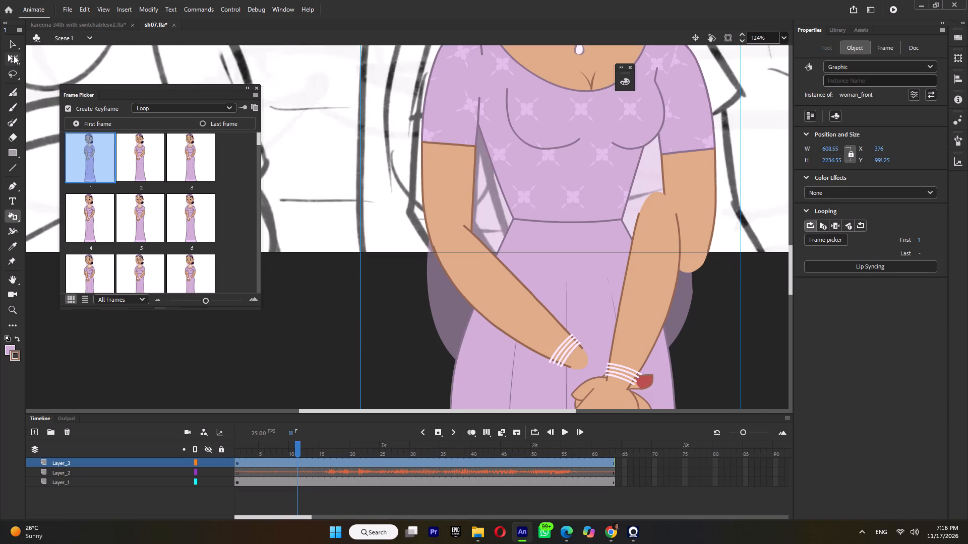
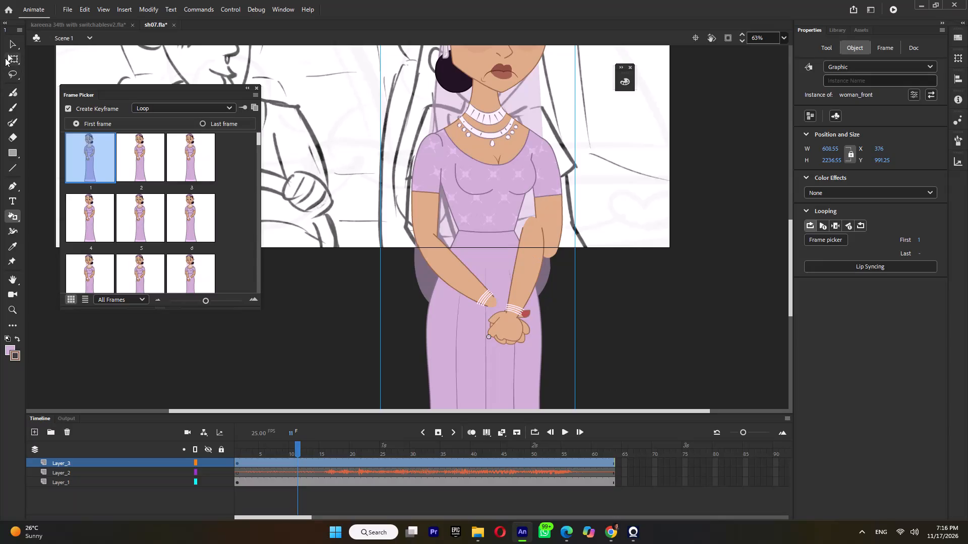
# Open the group inside the upper arm opposite the hair bun and outline its open elbow end with the Ink Bottle in brown.
pyautogui.click(11, 57)
pyautogui.keyDown('ctrl'); pyautogui.doubleClick(563, 221); pyautogui.keyUp('ctrl')
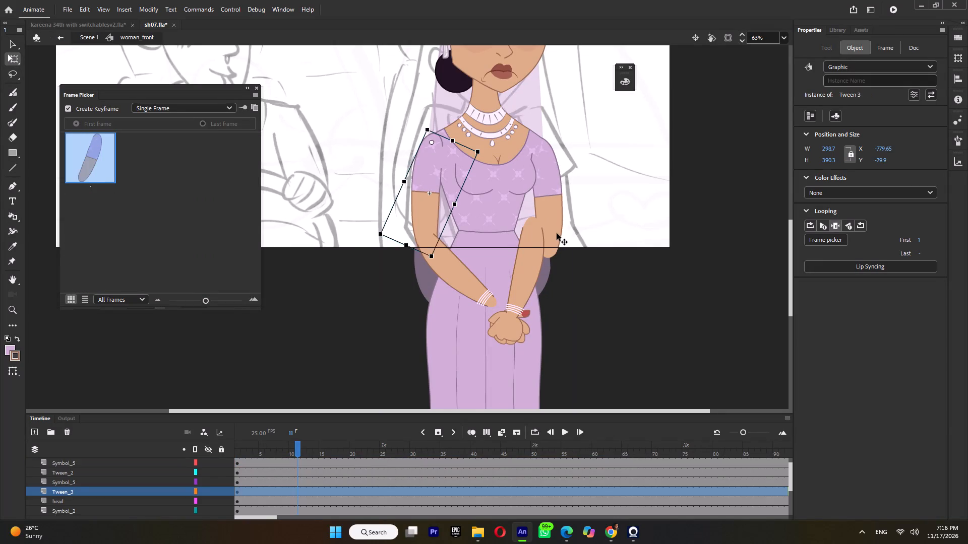
pyautogui.keyDown('ctrl'); pyautogui.tripleClick(557, 233); pyautogui.keyUp('ctrl')
pyautogui.keyDown('ctrl'); pyautogui.click(557, 233); pyautogui.keyUp('ctrl')
pyautogui.keyDown('ctrl'); pyautogui.scroll(6, 559, 268); pyautogui.keyUp('ctrl')
pyautogui.keyDown('ctrl'); pyautogui.click(565, 268); pyautogui.keyUp('ctrl')
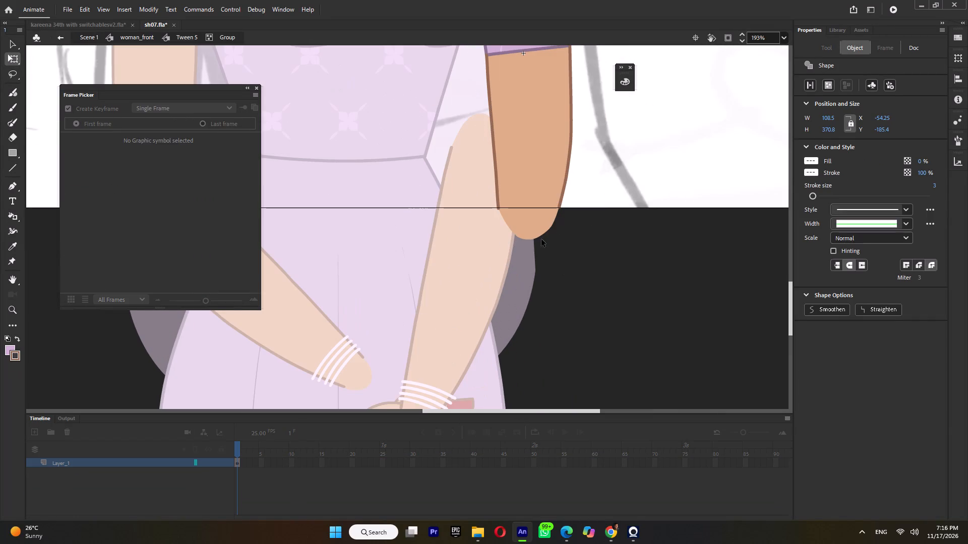
pyautogui.click(540, 235)
pyautogui.click(548, 255)
pyautogui.press('s')
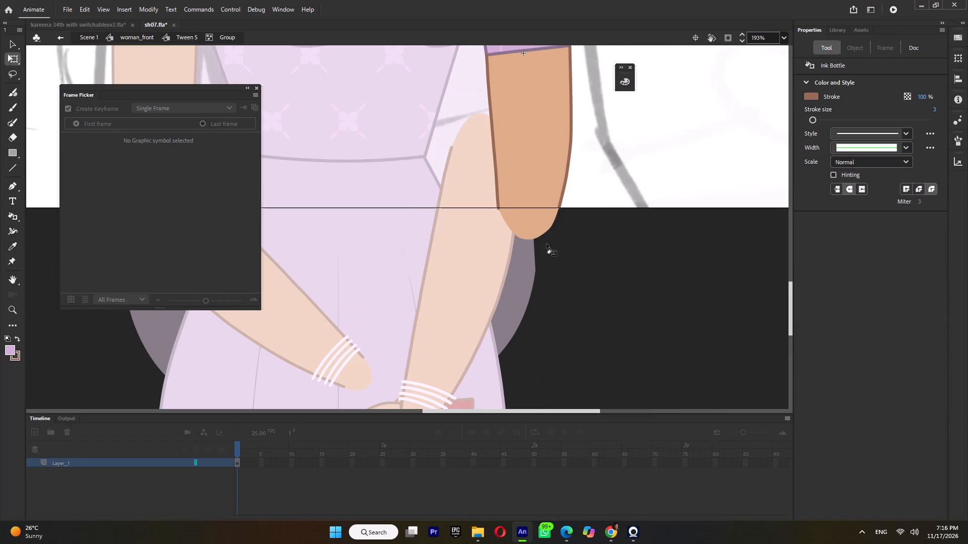
pyautogui.click(544, 233)
pyautogui.keyDown('ctrl'); pyautogui.tripleClick(559, 244); pyautogui.keyUp('ctrl')
pyautogui.keyDown('ctrl'); pyautogui.click(559, 244); pyautogui.keyUp('ctrl')
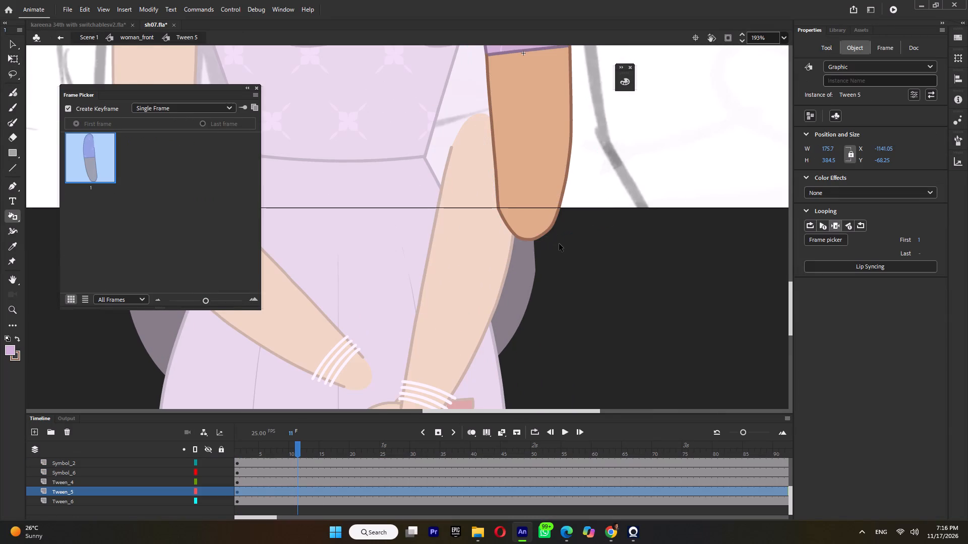
# Move the forearm opposite the hair bun with Free Transform so it lines up with its upper arm's elbow.
pyautogui.keyDown('ctrl'); pyautogui.scroll(-5, 559, 245); pyautogui.keyUp('ctrl')
pyautogui.click(10, 59)
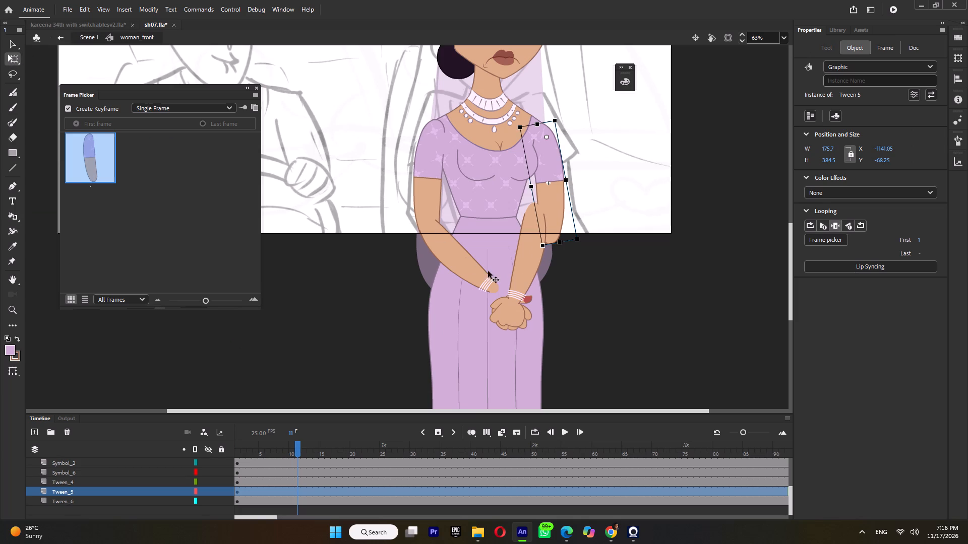
pyautogui.click(535, 261)
pyautogui.moveTo(530, 275); pyautogui.dragTo(544, 292)
pyautogui.keyDown('ctrl'); pyautogui.scroll(5, 549, 251); pyautogui.keyUp('ctrl')
pyautogui.click(545, 252)
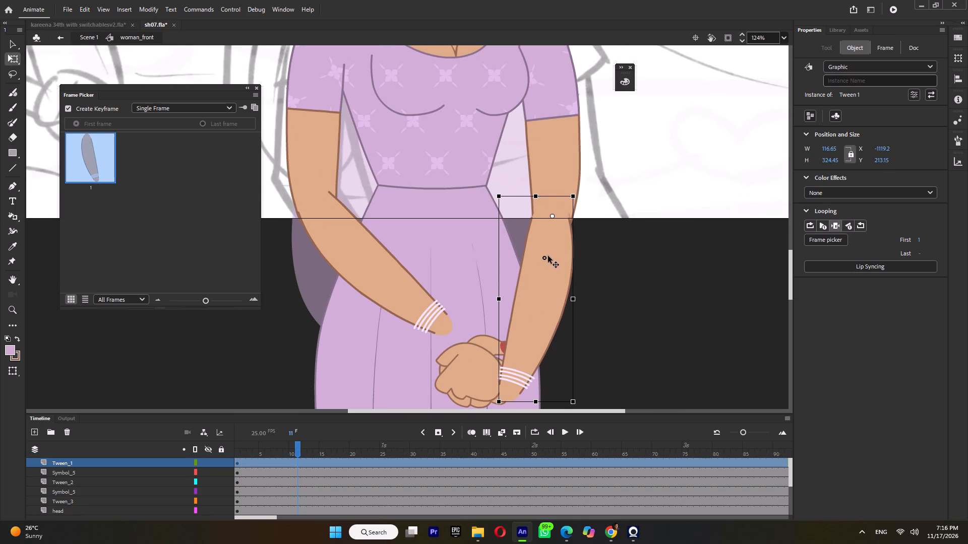
pyautogui.keyDown('ctrl'); pyautogui.scroll(3, 541, 239); pyautogui.keyUp('ctrl')
pyautogui.click(542, 239)
pyautogui.keyDown('ctrl'); pyautogui.scroll(-5, 562, 203); pyautogui.keyUp('ctrl')
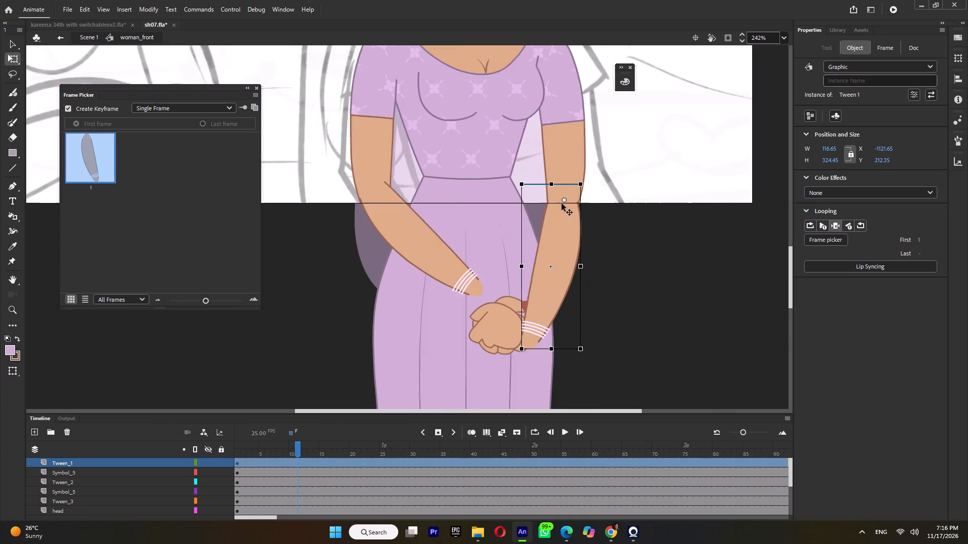
pyautogui.keyDown('ctrl'); pyautogui.scroll(-6, 562, 203); pyautogui.keyUp('ctrl')
# Inside that forearm's symbol, add a second keyframe with the forearm flipped horizontally, and rotate it to match the original using onion skinning.
pyautogui.doubleClick(554, 241)
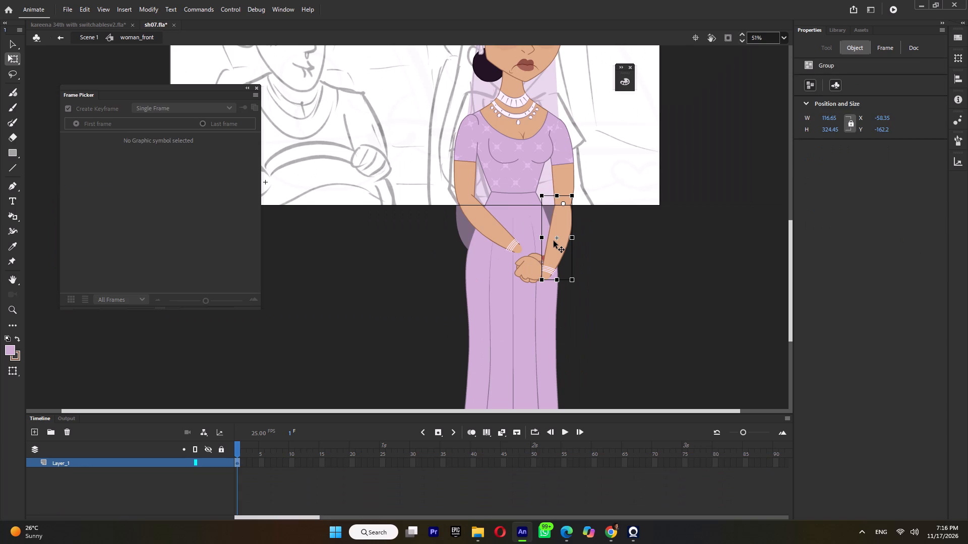
pyautogui.press('F5')
pyautogui.press('F6')
pyautogui.click(557, 255)
pyautogui.rightClick(557, 255)
pyautogui.click(589, 371)
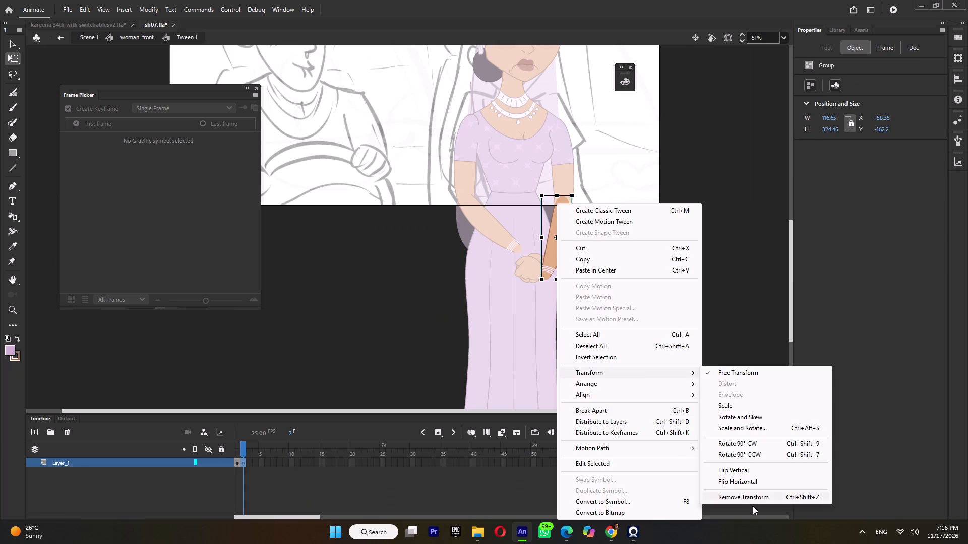
pyautogui.click(755, 483)
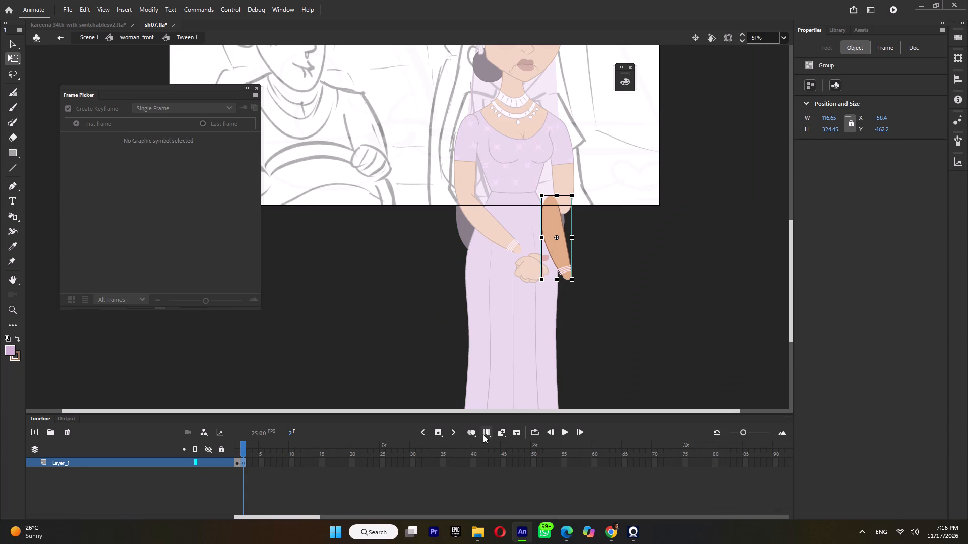
pyautogui.click(472, 434)
pyautogui.keyDown('ctrl'); pyautogui.scroll(3, 586, 143); pyautogui.keyUp('ctrl')
pyautogui.moveTo(564, 239); pyautogui.dragTo(583, 261)
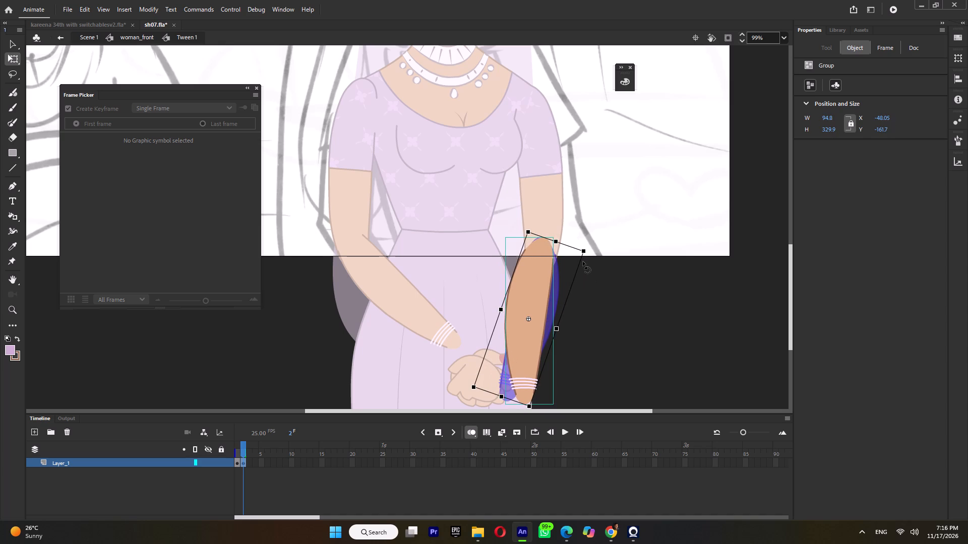
pyautogui.doubleClick(596, 294)
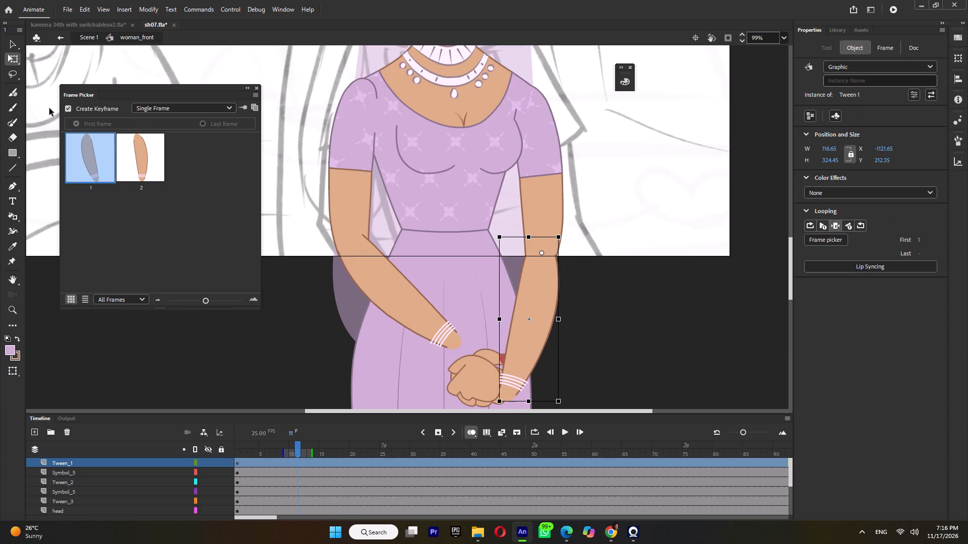
# Switch that forearm to frame 2, rotate it outward away from the body, and realign it at the elbow.
pyautogui.click(152, 155)
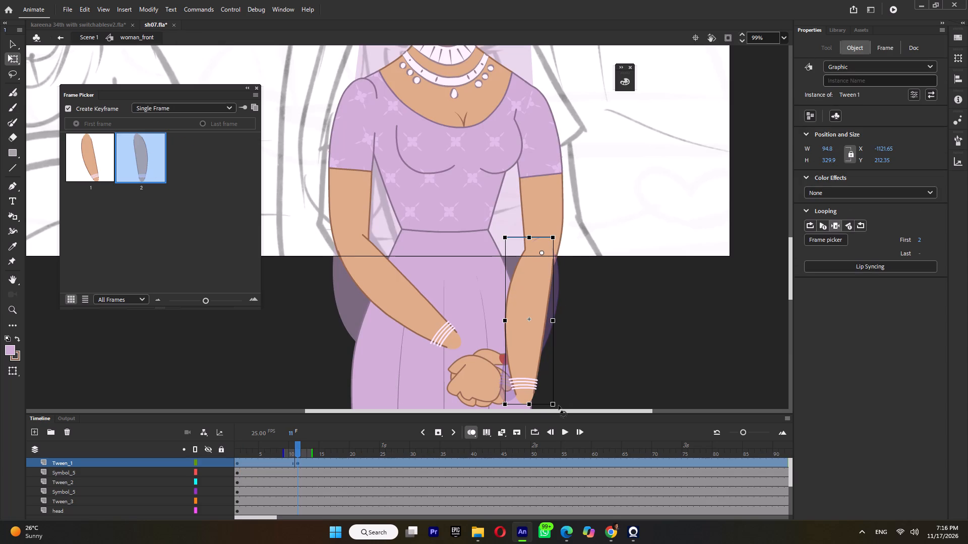
pyautogui.moveTo(559, 405); pyautogui.dragTo(655, 383)
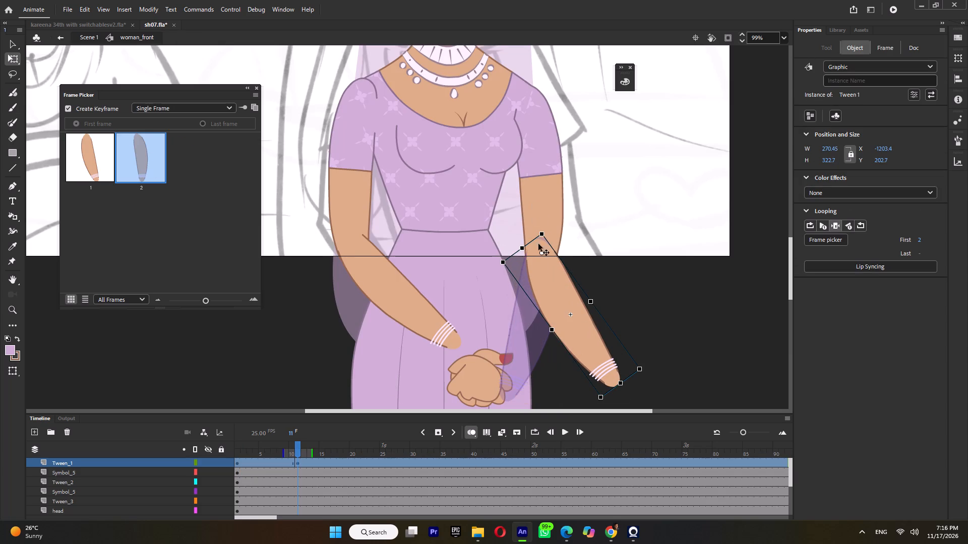
pyautogui.keyDown('ctrl'); pyautogui.scroll(6, 535, 260); pyautogui.keyUp('ctrl')
pyautogui.moveTo(539, 294); pyautogui.dragTo(535, 281)
# Add a second keyframe inside the symbol of the upper arm opposite the hair bun.
pyautogui.keyDown('ctrl'); pyautogui.doubleClick(533, 150); pyautogui.keyUp('ctrl')
pyautogui.keyDown('ctrl'); pyautogui.scroll(-6, 538, 215); pyautogui.keyUp('ctrl')
pyautogui.click(538, 215)
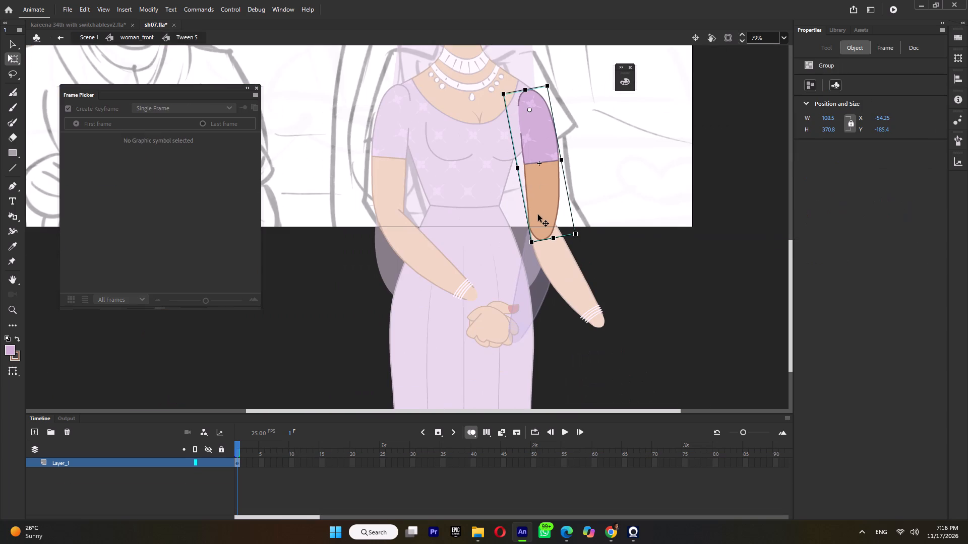
pyautogui.press('F5')
pyautogui.press('F6')
# In that keyframe's group, pull the inner sleeve-hem corner toward the torso and straighten the bare arm's inner outline.
pyautogui.doubleClick(538, 200)
pyautogui.keyDown('ctrl'); pyautogui.scroll(4, 517, 153); pyautogui.keyUp('ctrl')
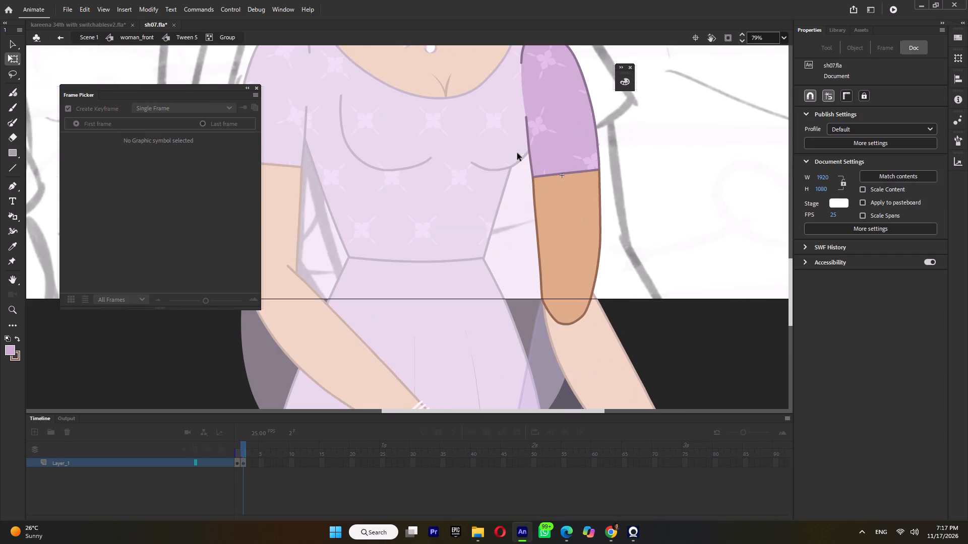
pyautogui.moveTo(533, 197); pyautogui.dragTo(527, 198)
pyautogui.hotkey('ctrl', 'z')
pyautogui.moveTo(533, 176); pyautogui.dragTo(526, 176)
pyautogui.moveTo(532, 192); pyautogui.dragTo(525, 197)
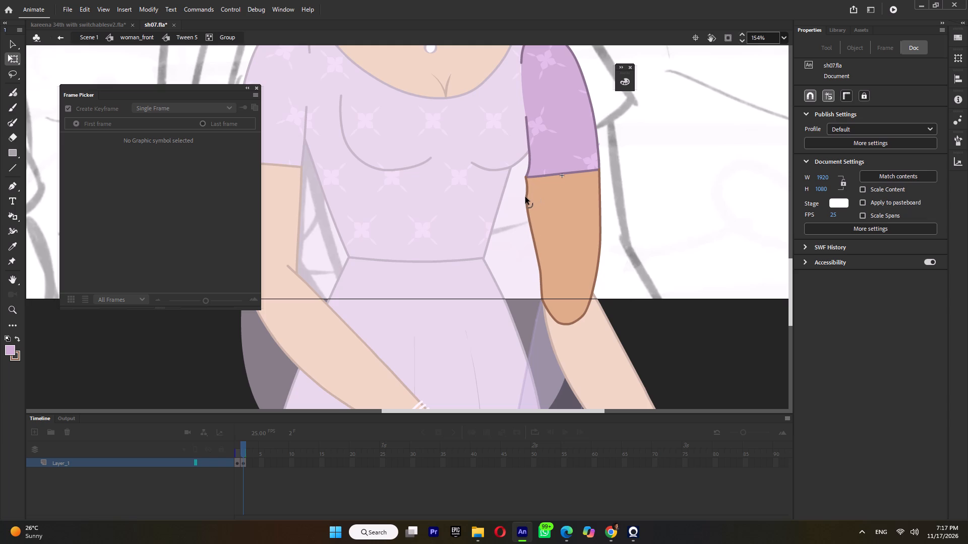
pyautogui.moveTo(525, 197); pyautogui.dragTo(527, 197)
pyautogui.click(527, 187)
pyautogui.click(540, 277)
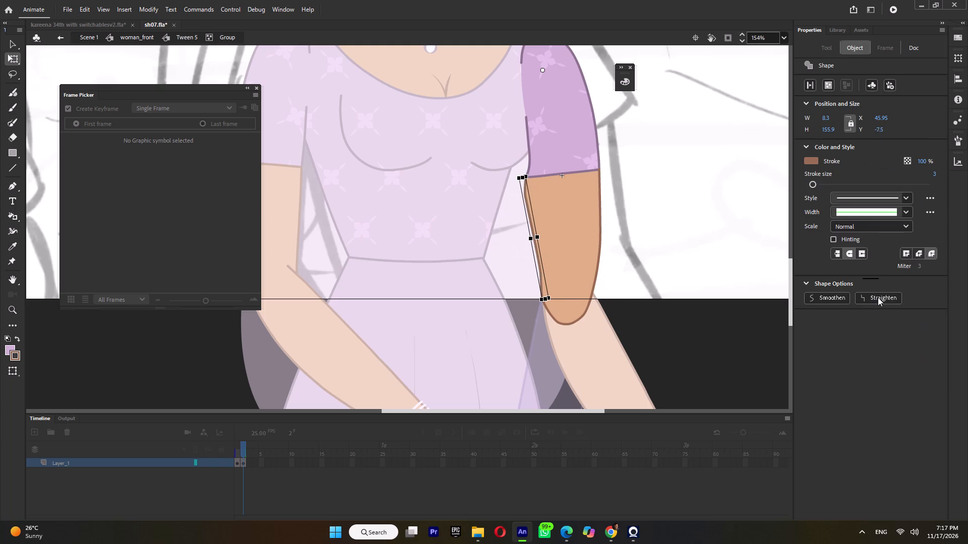
pyautogui.tripleClick(878, 297)
pyautogui.click(652, 231)
# Curve the sleeve's inner outline toward the torso above the hem and delete the short leftover segment at its upper end.
pyautogui.click(529, 160)
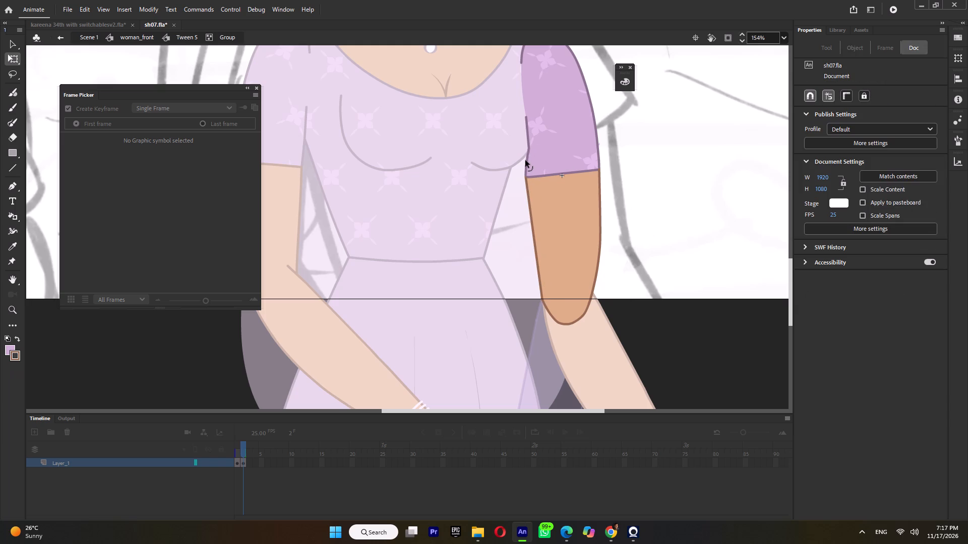
pyautogui.keyDown('ctrl'); pyautogui.scroll(4, 524, 144); pyautogui.keyUp('ctrl')
pyautogui.moveTo(536, 156); pyautogui.dragTo(528, 156)
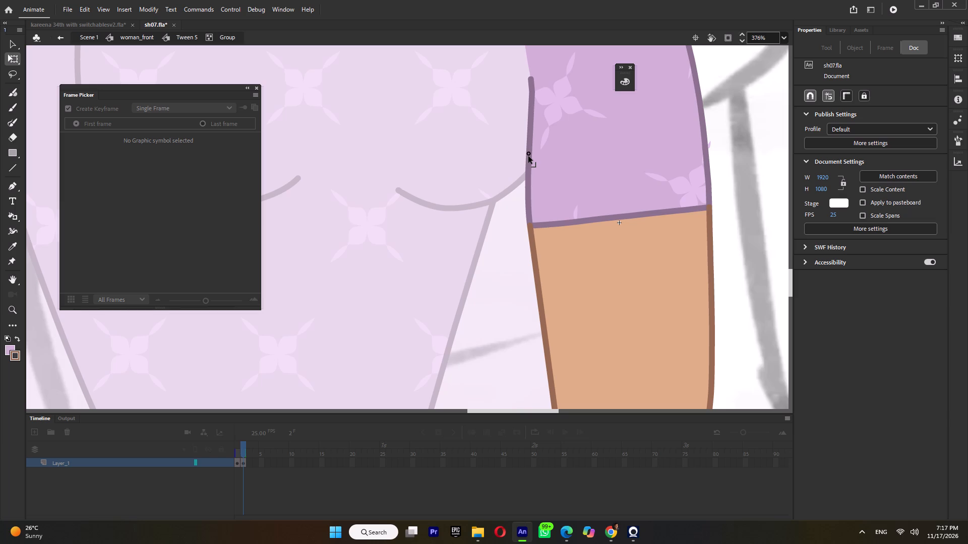
pyautogui.moveTo(528, 156); pyautogui.dragTo(527, 156)
pyautogui.moveTo(528, 146); pyautogui.dragTo(524, 146)
pyautogui.moveTo(529, 153); pyautogui.dragTo(523, 153)
pyautogui.click(530, 84)
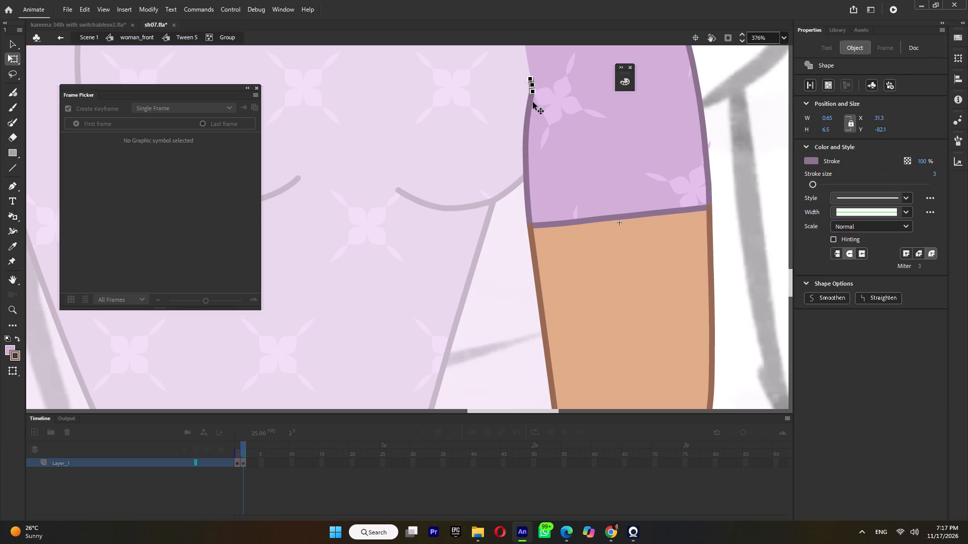
pyautogui.press('Delete')
pyautogui.moveTo(531, 94); pyautogui.dragTo(518, 93)
pyautogui.keyDown('ctrl'); pyautogui.scroll(-5, 536, 135); pyautogui.keyUp('ctrl')
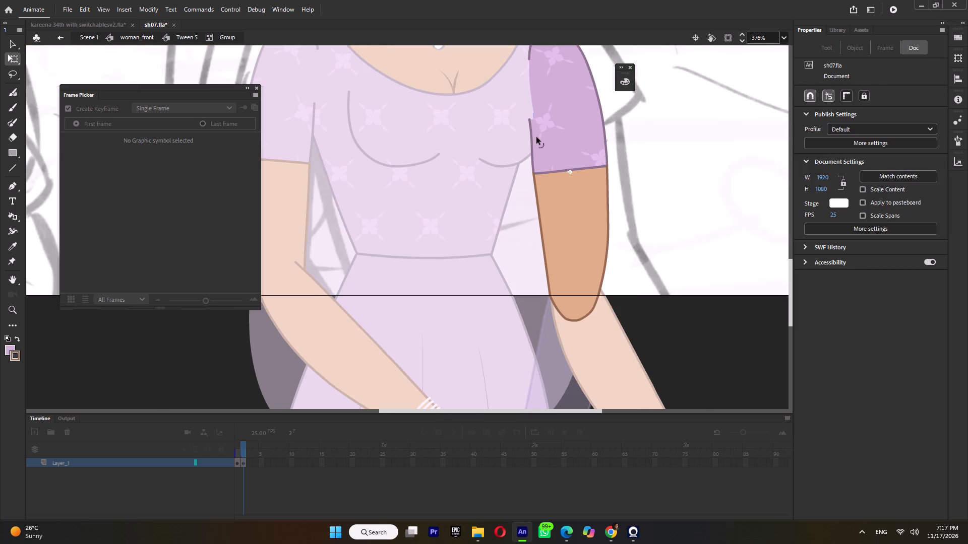
# Pull the bare upper arm's outer outline slightly inward, then return to woman_front and switch that upper arm to frame 2.
pyautogui.click(607, 200)
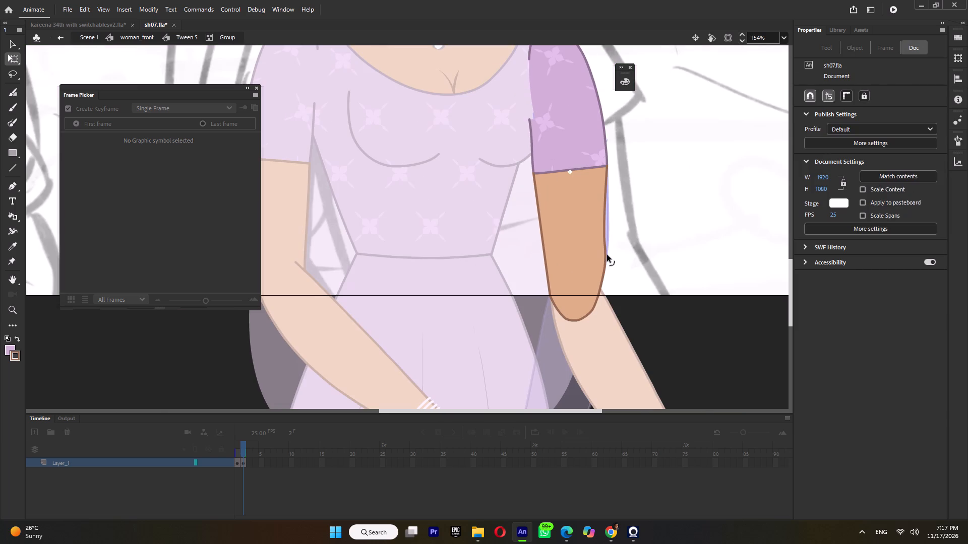
pyautogui.click(604, 257)
pyautogui.tripleClick(650, 242)
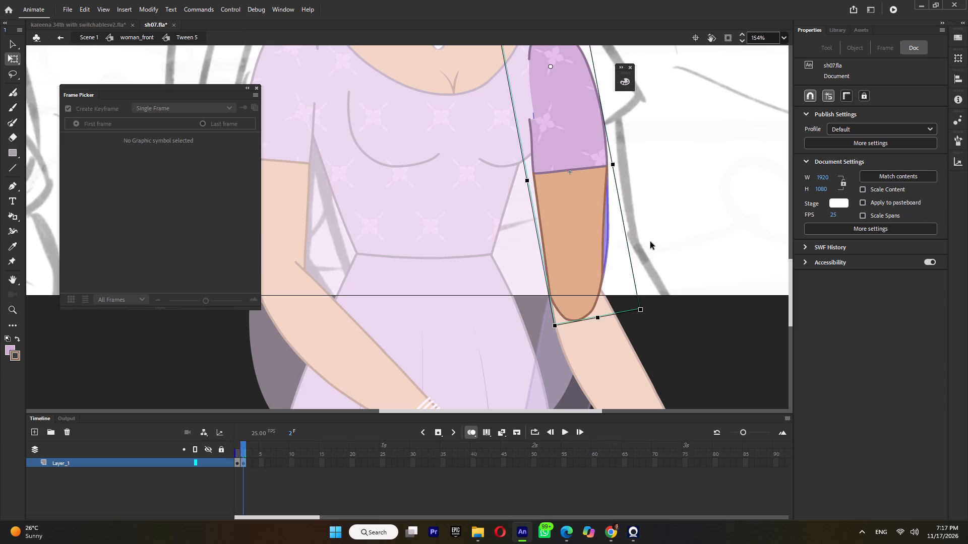
pyautogui.click(651, 242)
pyautogui.click(146, 161)
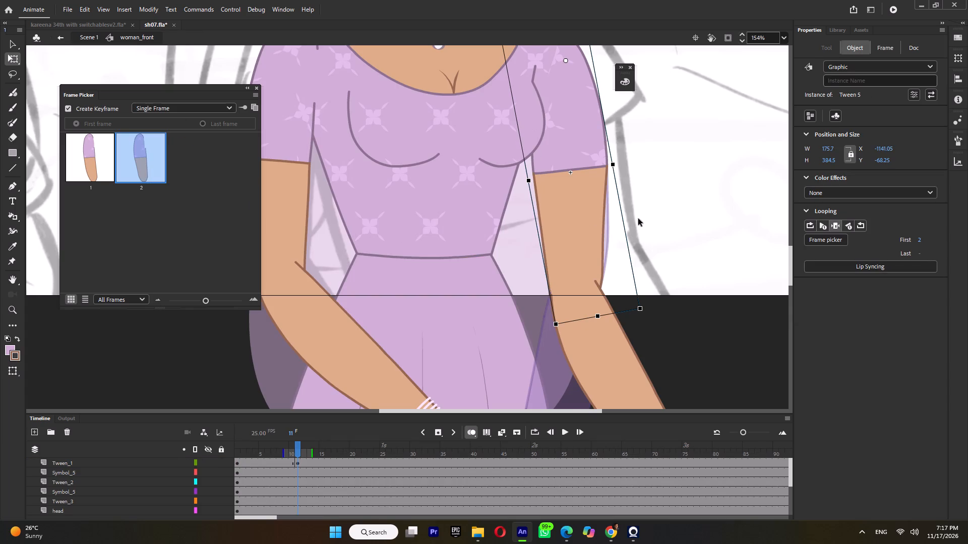
pyautogui.keyDown('ctrl'); pyautogui.scroll(-6, 649, 217); pyautogui.keyUp('ctrl')
pyautogui.click(679, 235)
pyautogui.keyDown('ctrl'); pyautogui.scroll(-4, 615, 234); pyautogui.keyUp('ctrl')
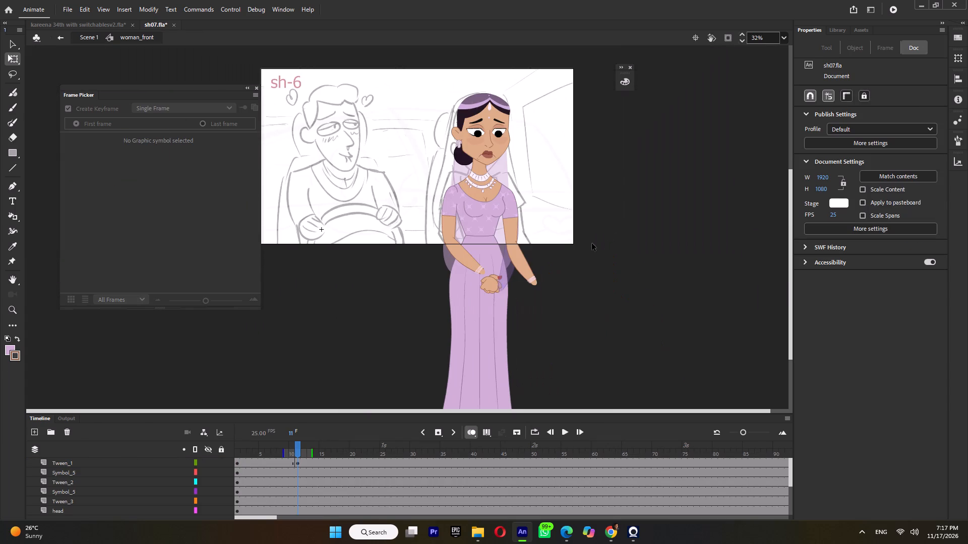
# Return to Scene 1, copy the woman_front instance, and save sh07.fla.
pyautogui.doubleClick(560, 238)
pyautogui.rightClick(476, 323)
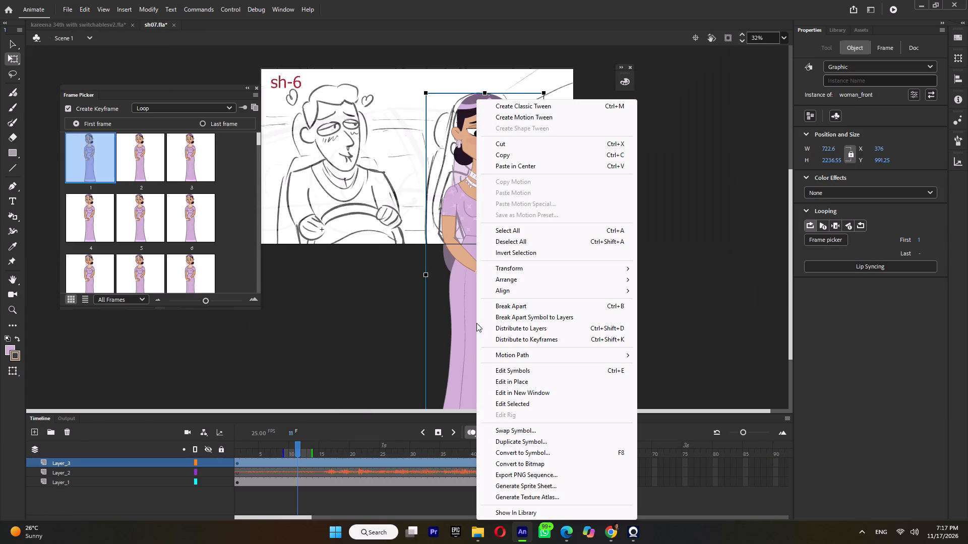
pyautogui.click(520, 153)
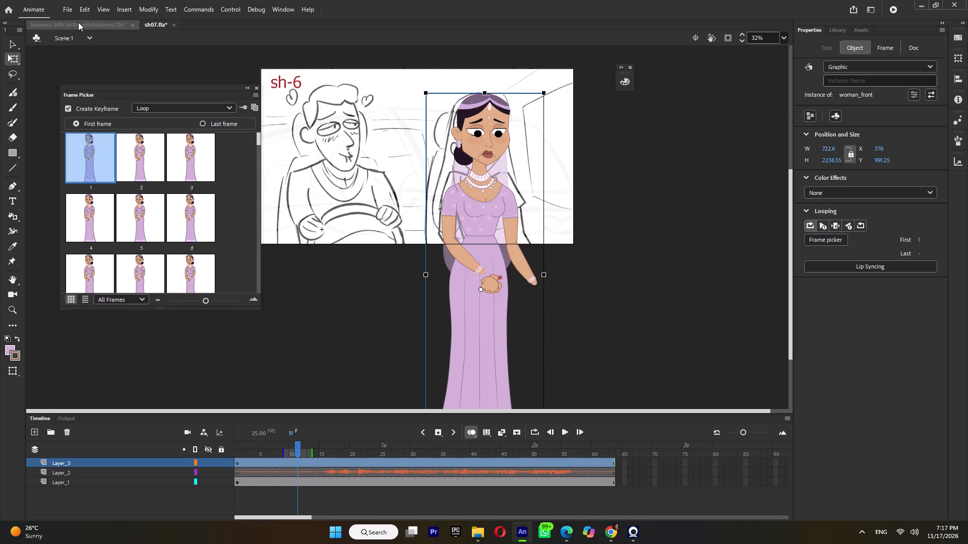
pyautogui.hotkey('ctrl', 's')
# Inside the hair-bun-side forearm's symbol, add a second keyframe with the forearm flipped horizontally, rotate it to match the original, and return to woman_front.
pyautogui.doubleClick(463, 249)
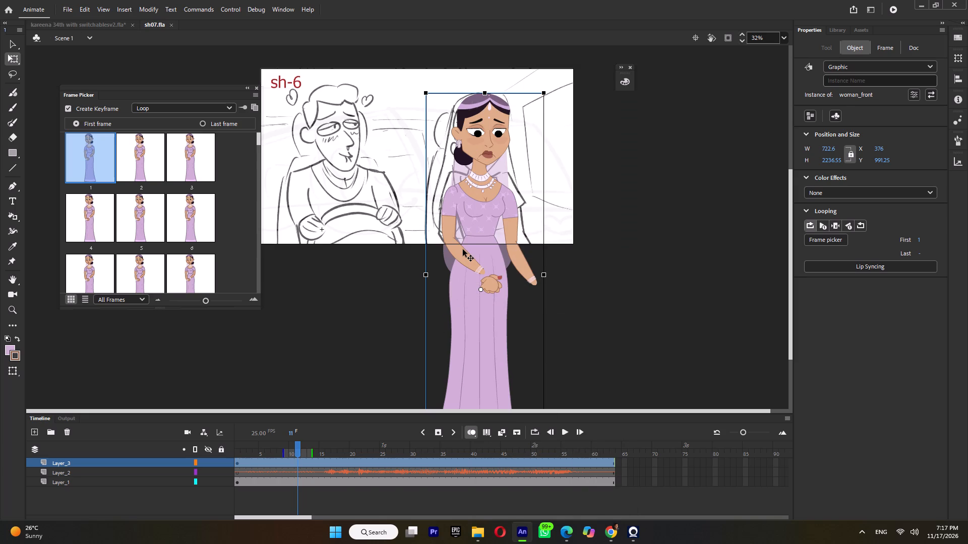
pyautogui.keyDown('ctrl'); pyautogui.scroll(3, 462, 251); pyautogui.keyUp('ctrl')
pyautogui.doubleClick(461, 251)
pyautogui.keyDown('ctrl'); pyautogui.scroll(3, 461, 254); pyautogui.keyUp('ctrl')
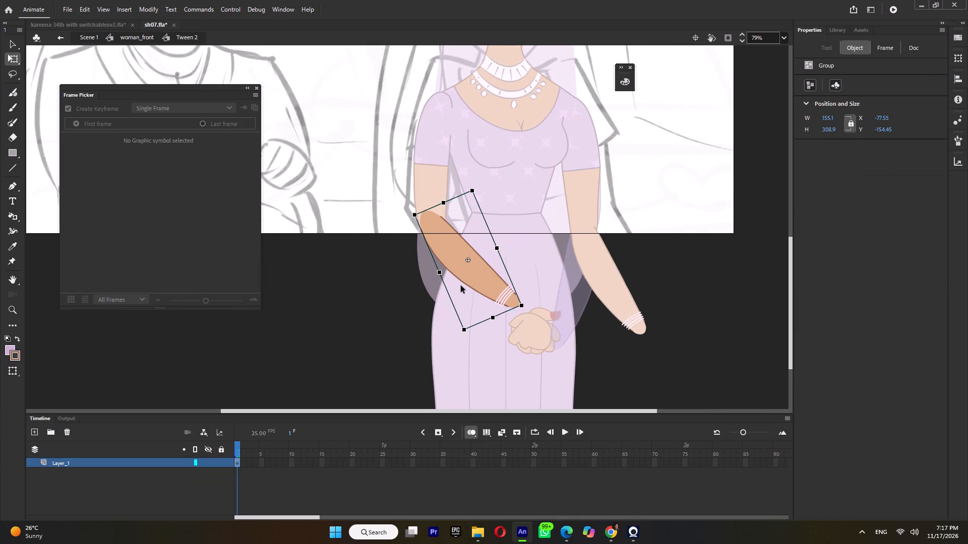
pyautogui.press('F5')
pyautogui.press('F6')
pyautogui.rightClick(466, 273)
pyautogui.click(515, 371)
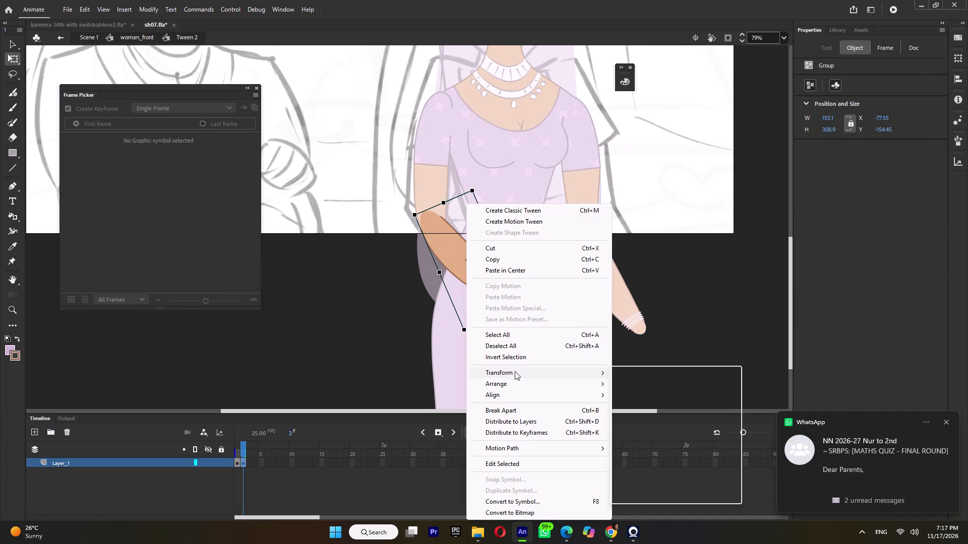
pyautogui.click(652, 481)
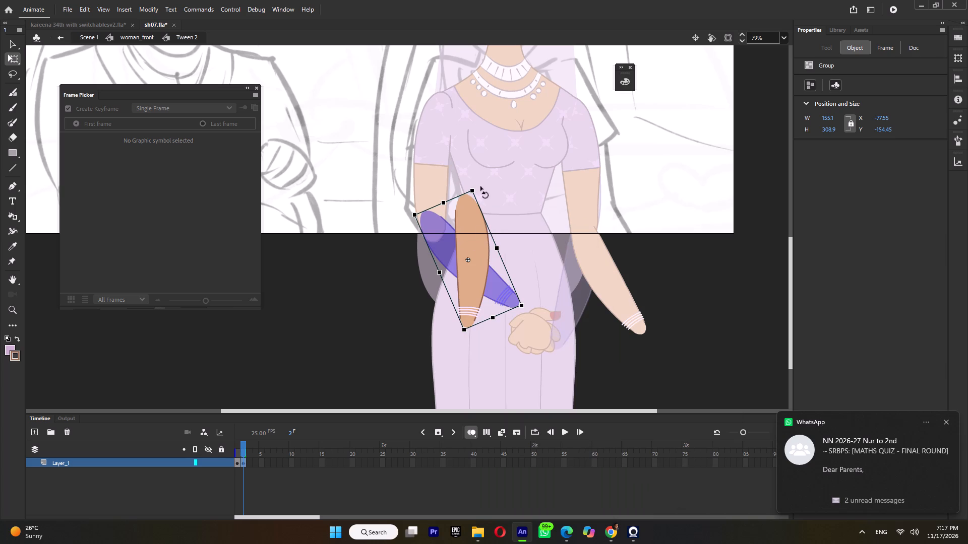
pyautogui.moveTo(478, 187); pyautogui.dragTo(426, 198)
pyautogui.click(323, 263)
pyautogui.doubleClick(372, 300)
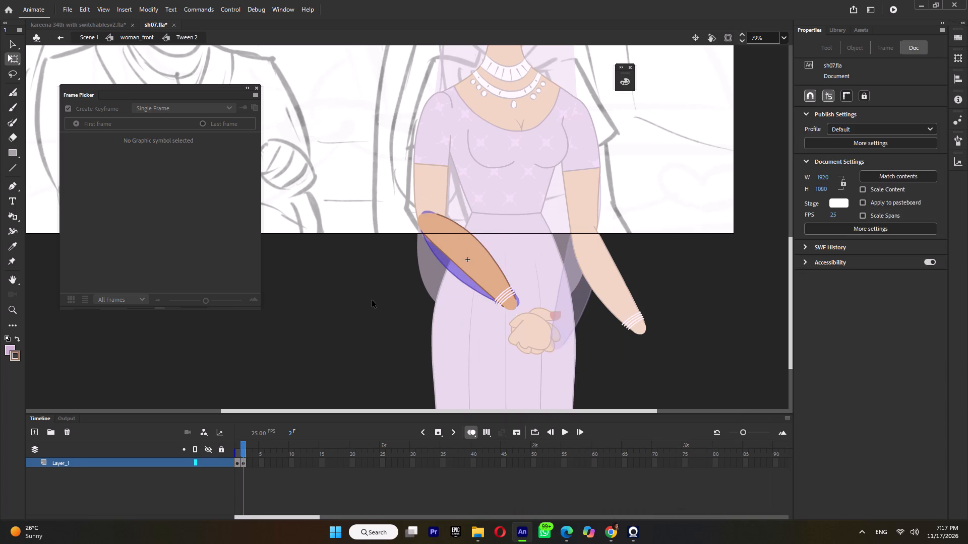
pyautogui.keyDown('ctrl'); pyautogui.scroll(-1, 392, 275); pyautogui.keyUp('ctrl')
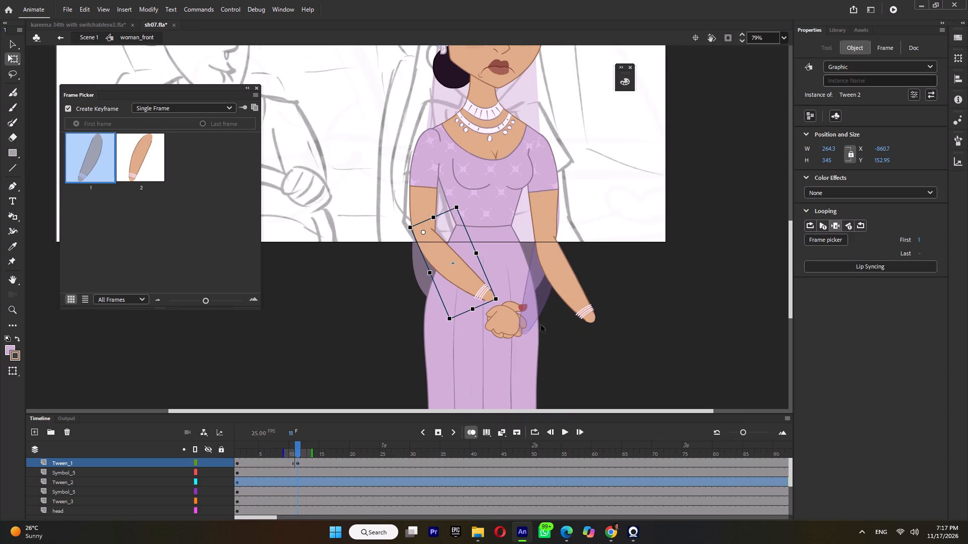
# Switch the upper of the two overlapping hands to fist frame 5, rotate it, and attach it to the outstretched forearm's wrist.
pyautogui.click(505, 325)
pyautogui.moveTo(507, 323); pyautogui.dragTo(551, 338)
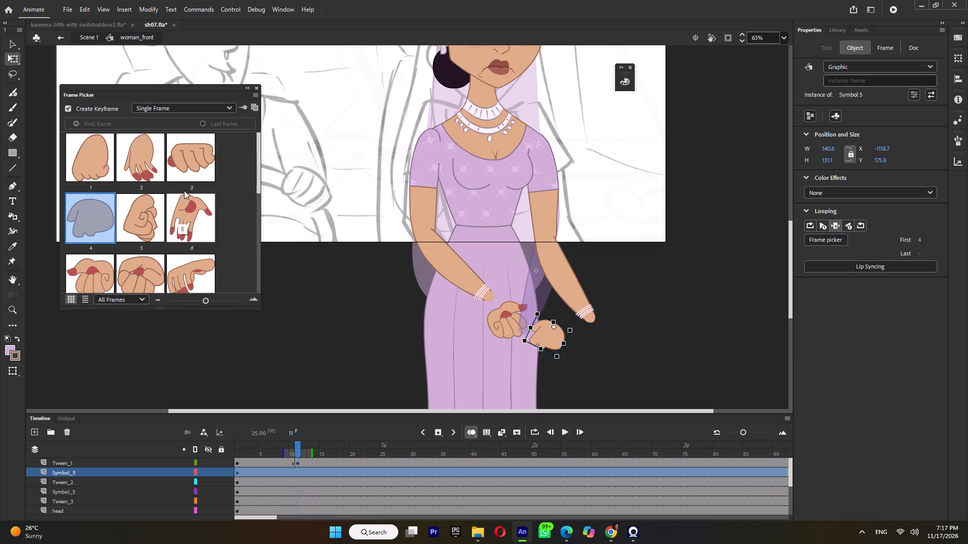
pyautogui.click(185, 215)
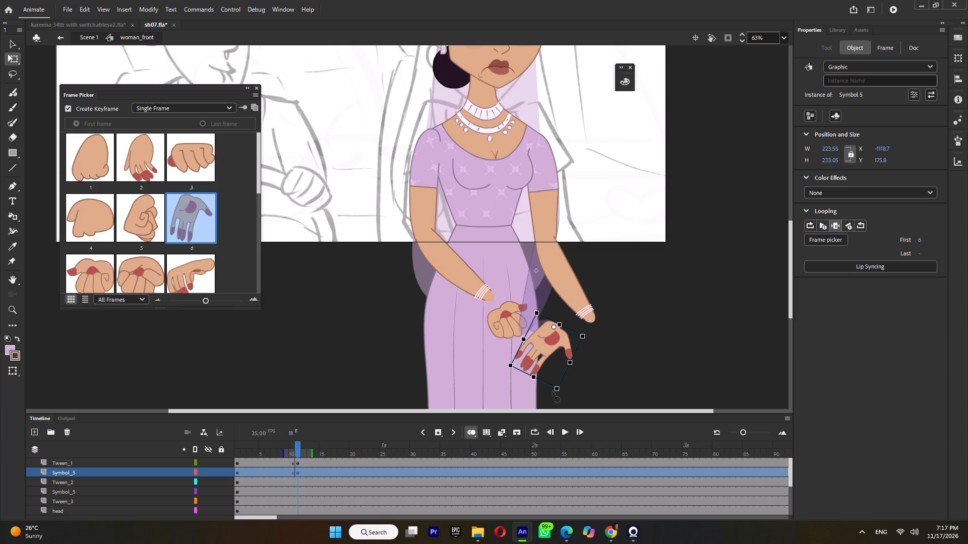
pyautogui.moveTo(553, 392); pyautogui.dragTo(637, 343)
pyautogui.click(83, 266)
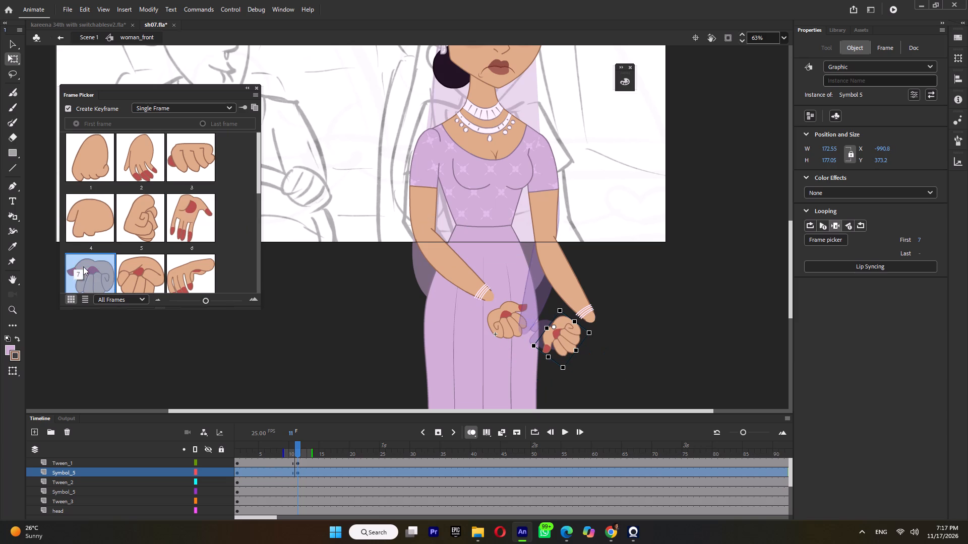
pyautogui.click(143, 210)
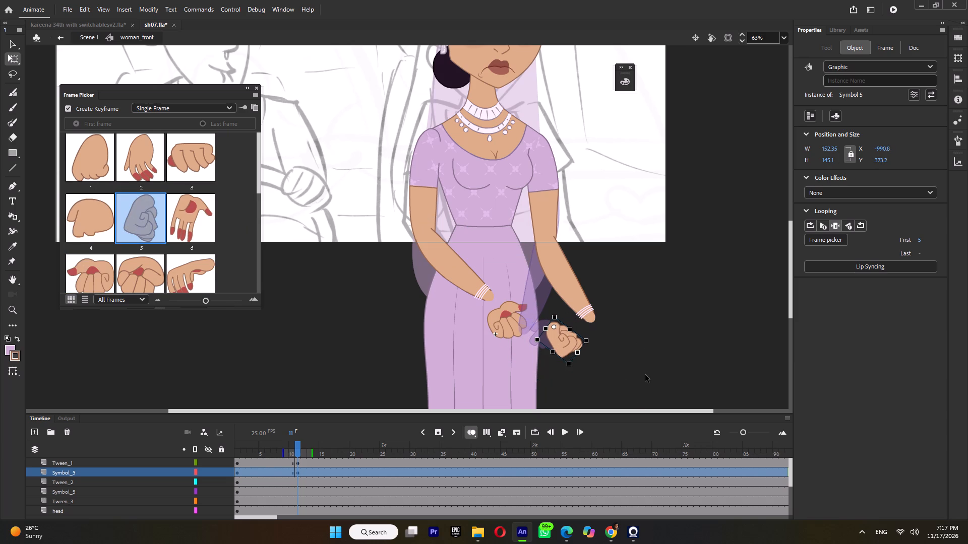
pyautogui.moveTo(565, 345); pyautogui.dragTo(604, 336)
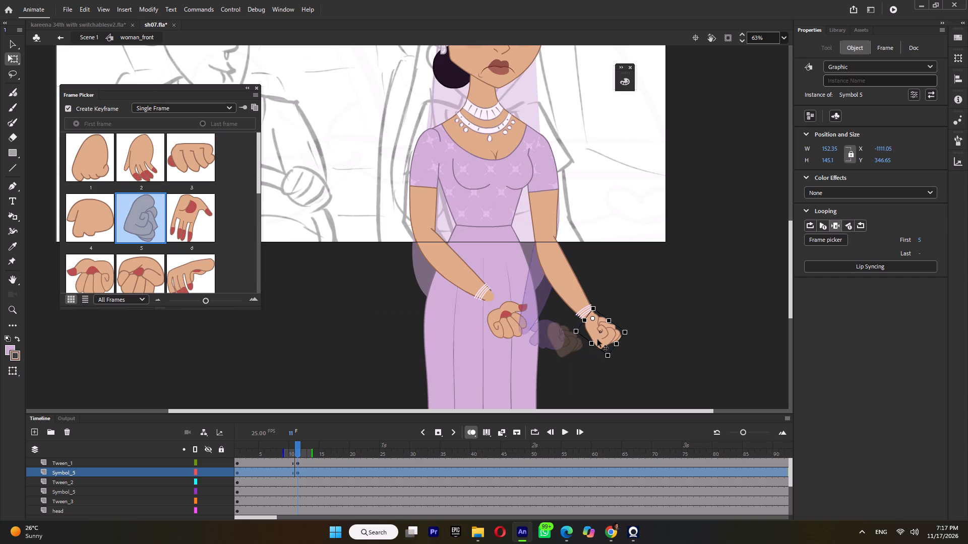
# Switch the remaining hand over the skirt to frame 2, attach it to the bun-side forearm's bracelet wrist, and save sh07.fla.
pyautogui.click(513, 320)
pyautogui.click(124, 147)
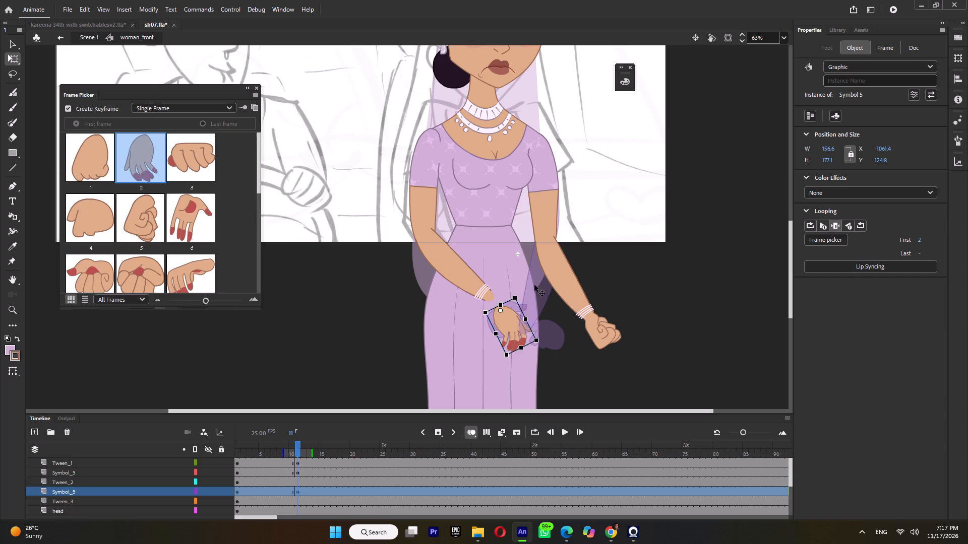
pyautogui.keyDown('ctrl'); pyautogui.scroll(5, 515, 322); pyautogui.keyUp('ctrl')
pyautogui.moveTo(513, 334); pyautogui.dragTo(485, 286)
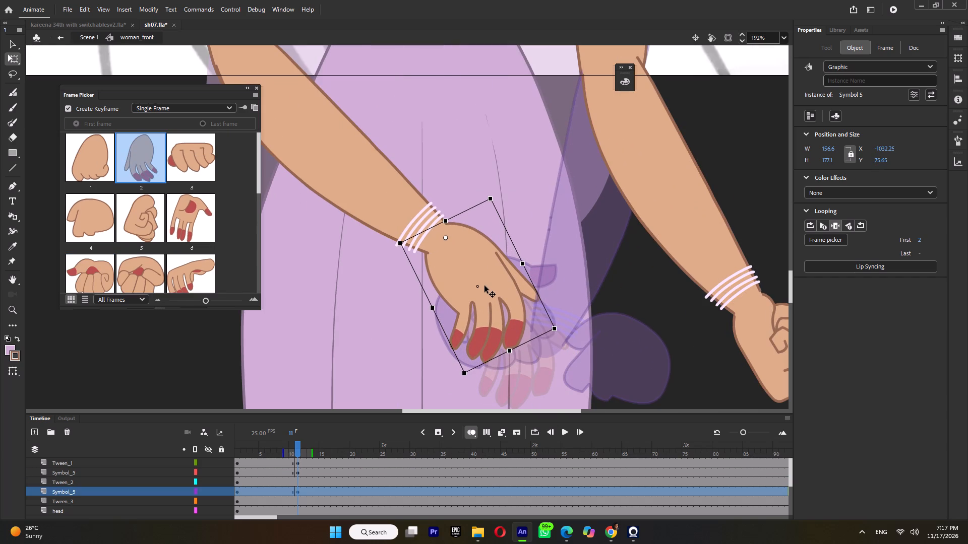
pyautogui.moveTo(485, 286); pyautogui.dragTo(485, 287)
pyautogui.keyDown('ctrl'); pyautogui.scroll(-7, 485, 287); pyautogui.keyUp('ctrl')
pyautogui.keyDown('ctrl'); pyautogui.click(645, 204); pyautogui.keyUp('ctrl')
pyautogui.hotkey('ctrl', 's')
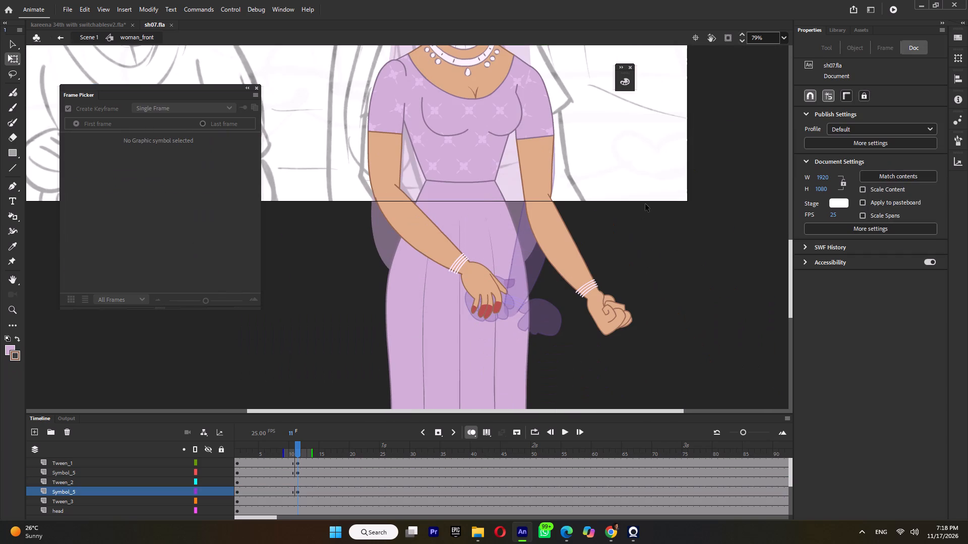
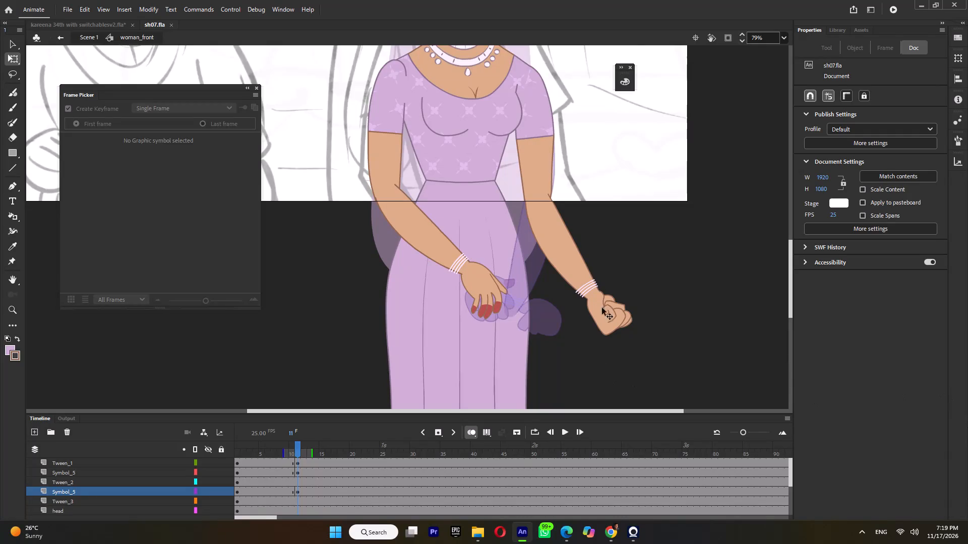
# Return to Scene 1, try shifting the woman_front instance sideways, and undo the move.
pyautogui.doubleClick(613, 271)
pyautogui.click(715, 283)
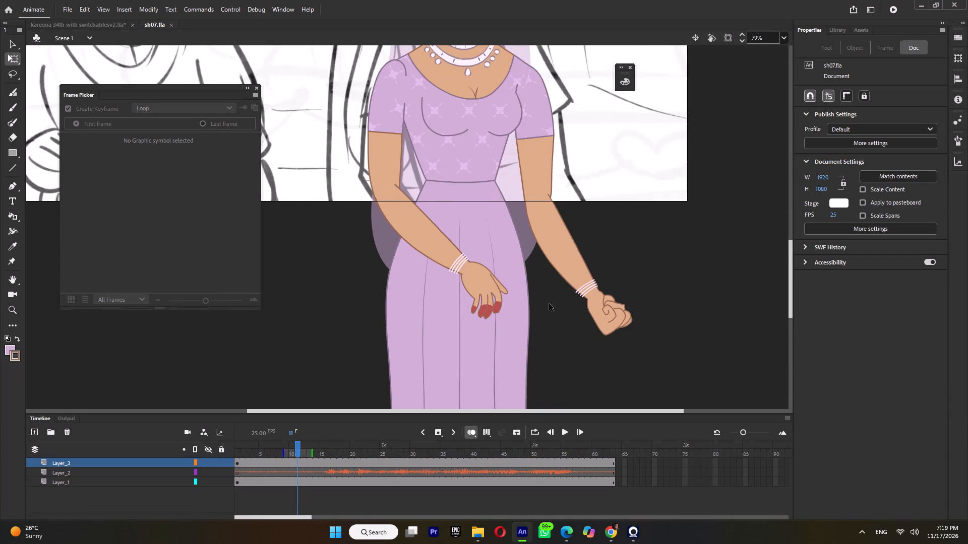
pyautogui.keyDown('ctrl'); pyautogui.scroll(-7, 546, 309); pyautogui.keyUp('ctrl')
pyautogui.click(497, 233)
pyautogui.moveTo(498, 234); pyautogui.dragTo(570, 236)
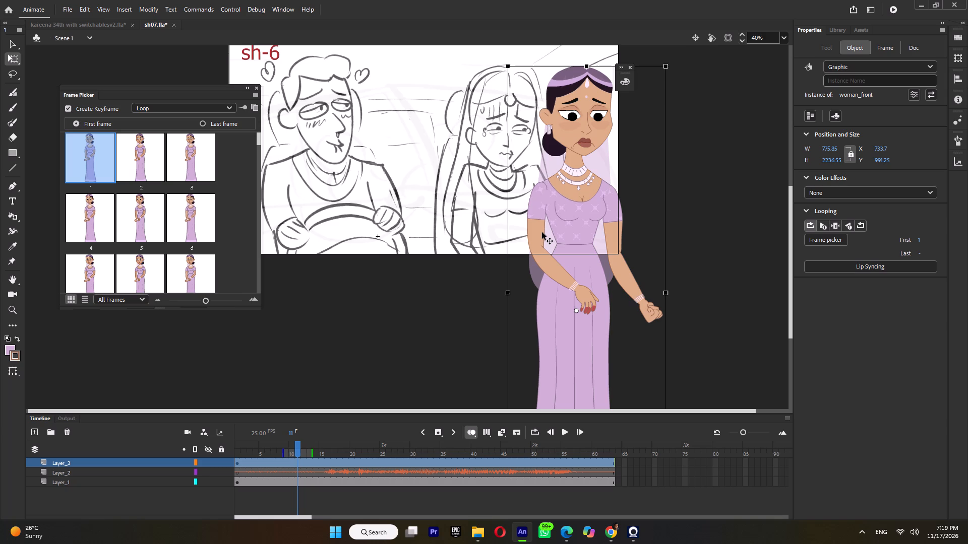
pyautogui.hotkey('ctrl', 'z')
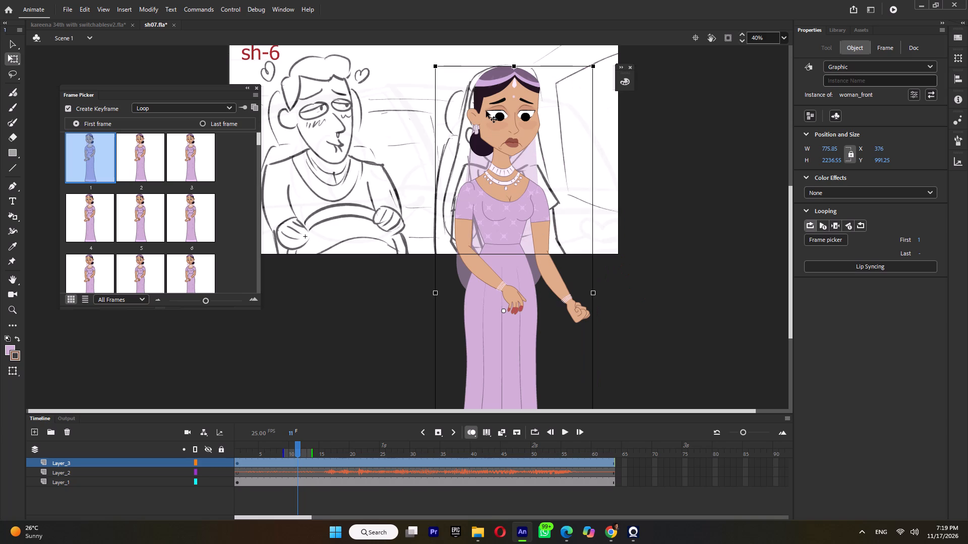
# Open the head symbol inside woman_front and switch the eyes instance to frame 4.
pyautogui.doubleClick(486, 111)
pyautogui.keyDown('ctrl'); pyautogui.scroll(5, 489, 111); pyautogui.keyUp('ctrl')
pyautogui.tripleClick(498, 118)
pyautogui.click(498, 118)
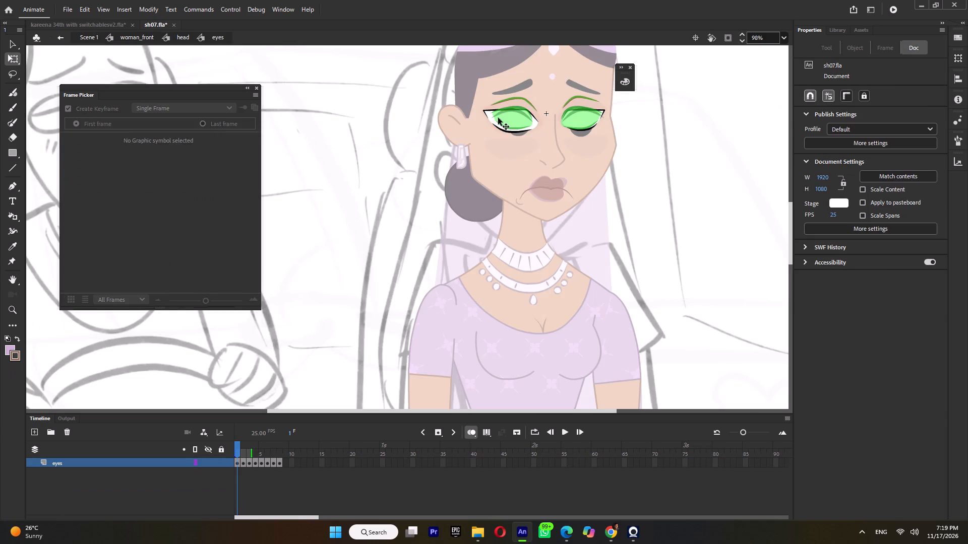
pyautogui.doubleClick(478, 164)
pyautogui.click(93, 215)
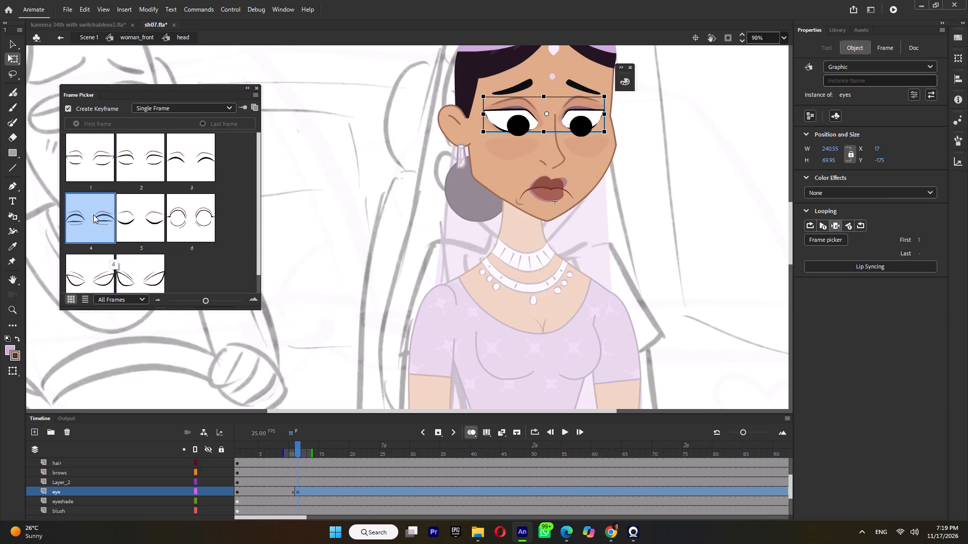
# Move the pupils on Layer_2 up and slightly away from the hair bun to sit inside the new eye shapes.
pyautogui.click(584, 126)
pyautogui.keyDown('ctrl'); pyautogui.scroll(6, 581, 123); pyautogui.keyUp('ctrl')
pyautogui.moveTo(581, 128); pyautogui.dragTo(588, 108)
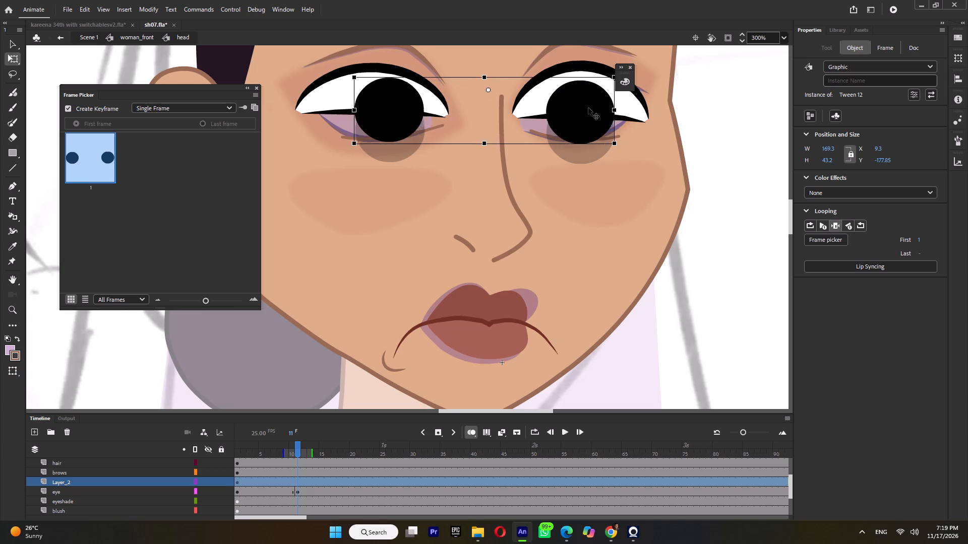
pyautogui.moveTo(588, 108); pyautogui.dragTo(596, 111)
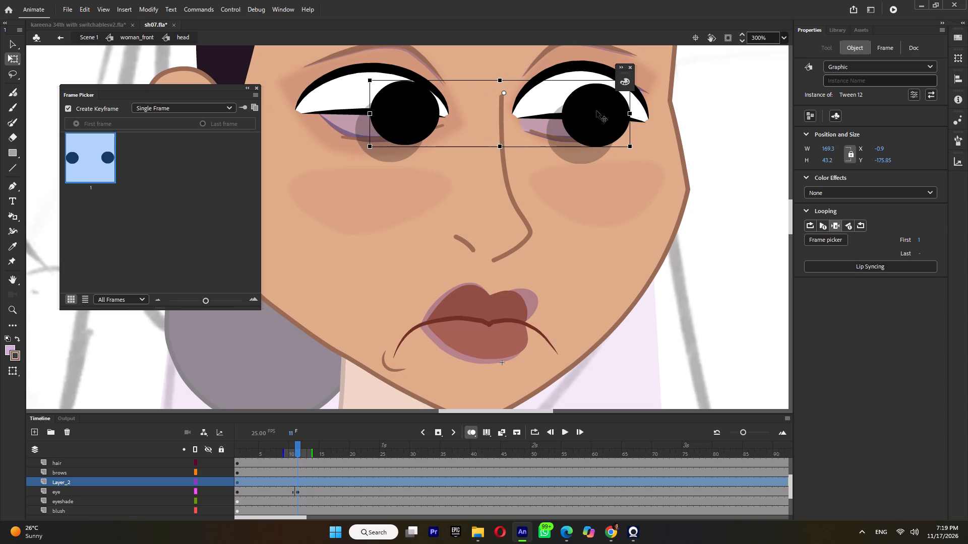
# Move the frame 11 keyframes of the head's eye and lips layers to frame 1.
pyautogui.click(300, 491)
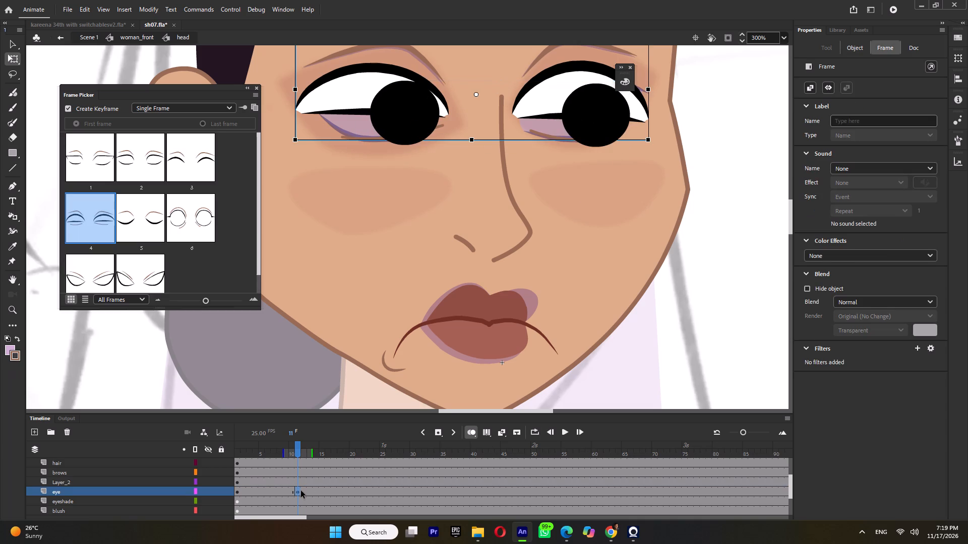
pyautogui.moveTo(298, 492); pyautogui.dragTo(233, 492)
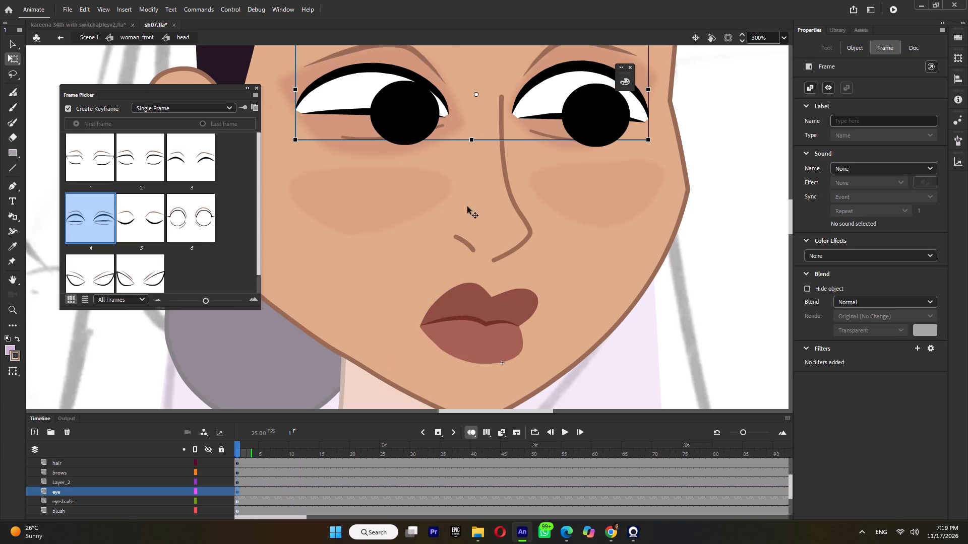
pyautogui.keyDown('ctrl'); pyautogui.scroll(-6, 405, 302); pyautogui.keyUp('ctrl')
pyautogui.click(453, 327)
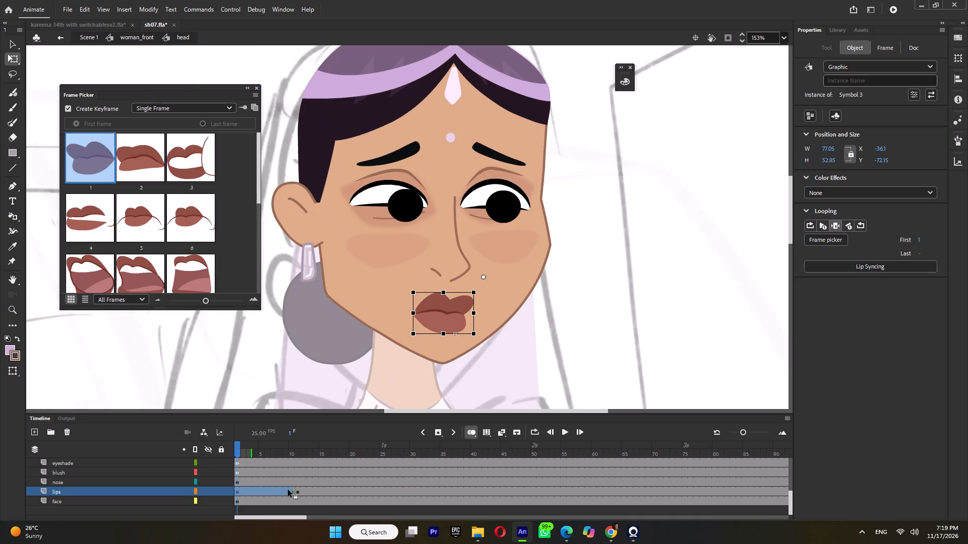
pyautogui.click(296, 493)
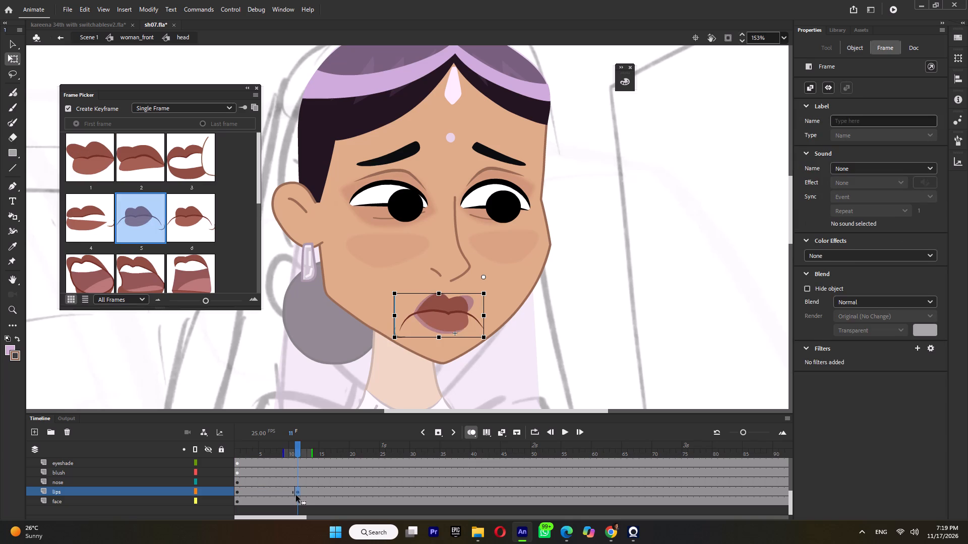
pyautogui.moveTo(297, 488); pyautogui.dragTo(233, 491)
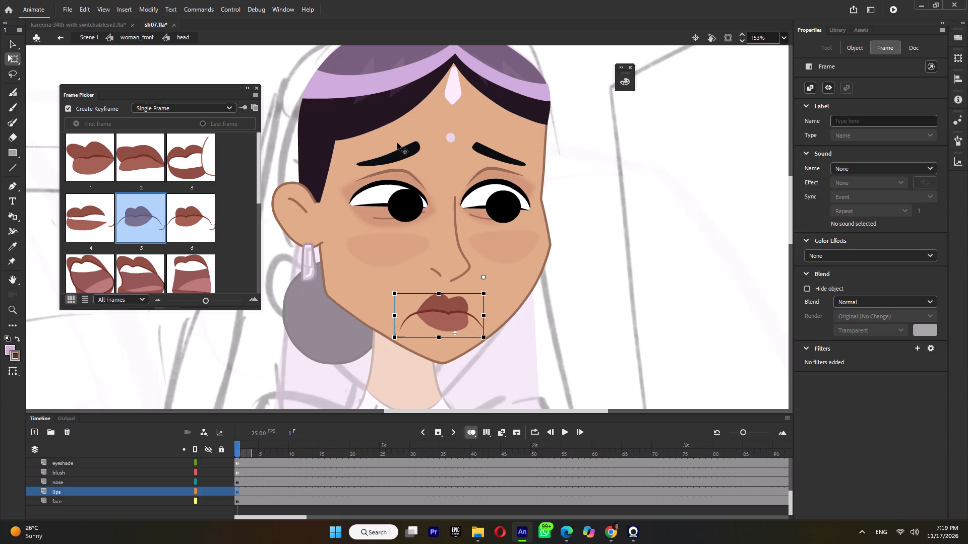
# Insert keyframes at frame 85 on all layers of the head symbol and return to frame 1.
pyautogui.click(408, 154)
pyautogui.click(405, 210)
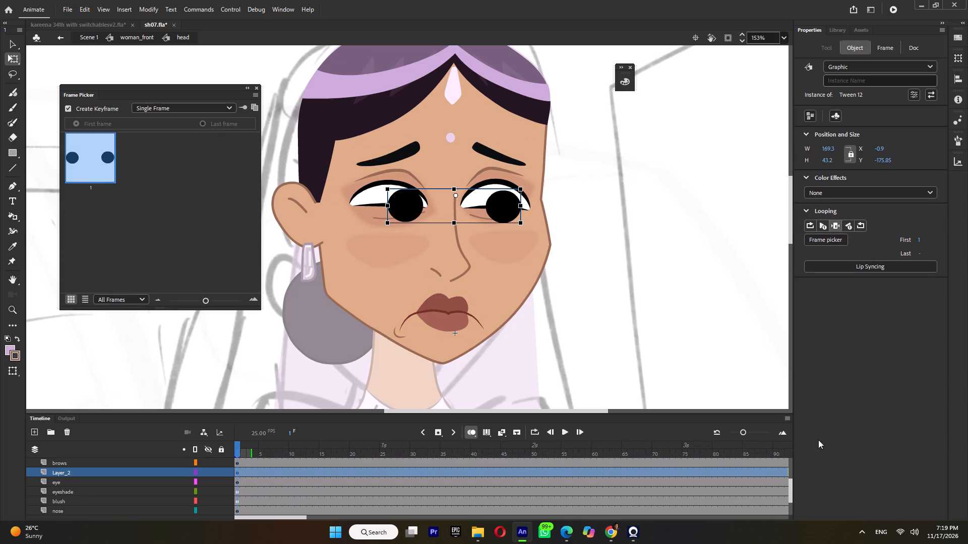
pyautogui.doubleClick(744, 443)
pyautogui.press('F6')
pyautogui.moveTo(718, 448); pyautogui.dragTo(110, 447)
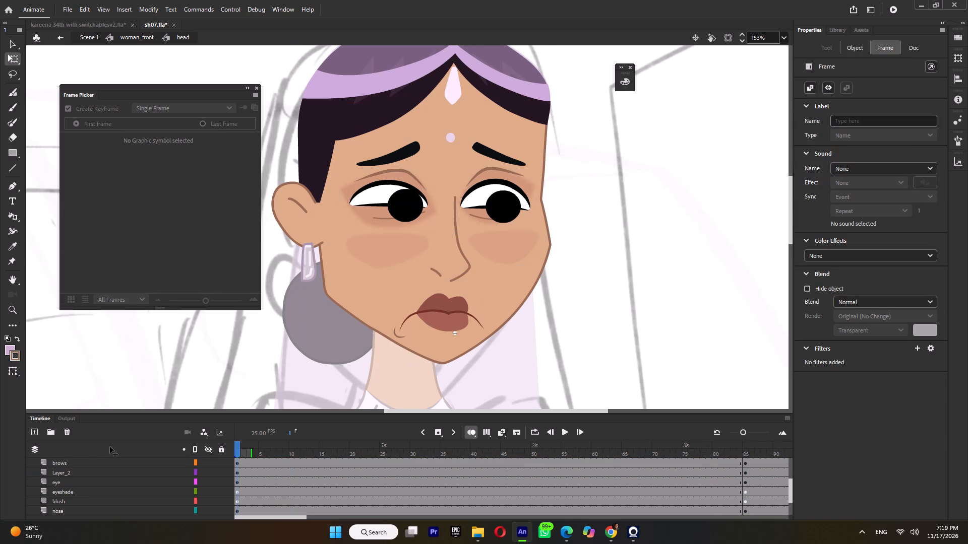
pyautogui.moveTo(110, 447); pyautogui.dragTo(86, 448)
# Switch to kareena 34th with switchablesv2.fla, save it, paste the copied woman_front instance beside the hand drawings, and return to sh07.fla.
pyautogui.click(111, 18)
pyautogui.click(110, 23)
pyautogui.keyDown('ctrl'); pyautogui.scroll(-6, 417, 239); pyautogui.keyUp('ctrl')
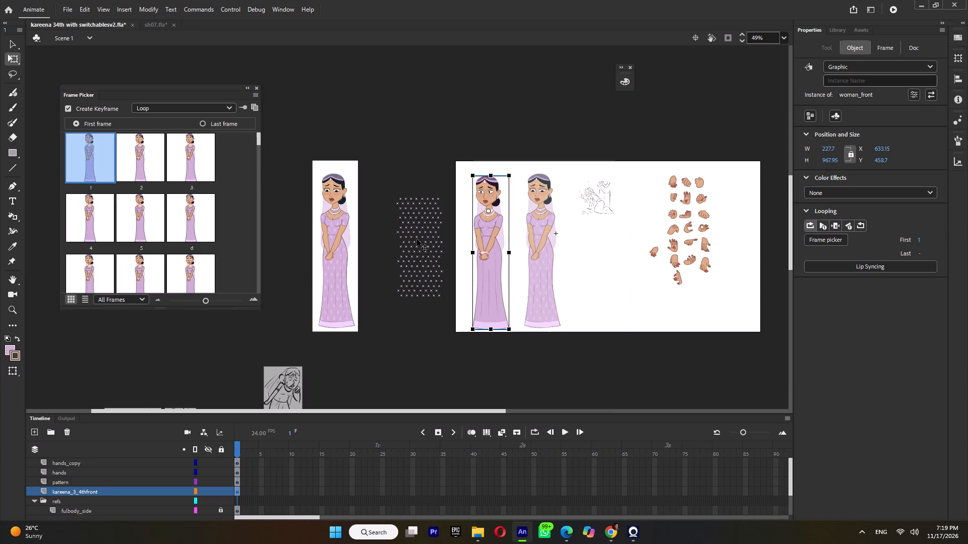
pyautogui.hotkey('ctrl', 's')
pyautogui.rightClick(599, 281)
pyautogui.click(621, 309)
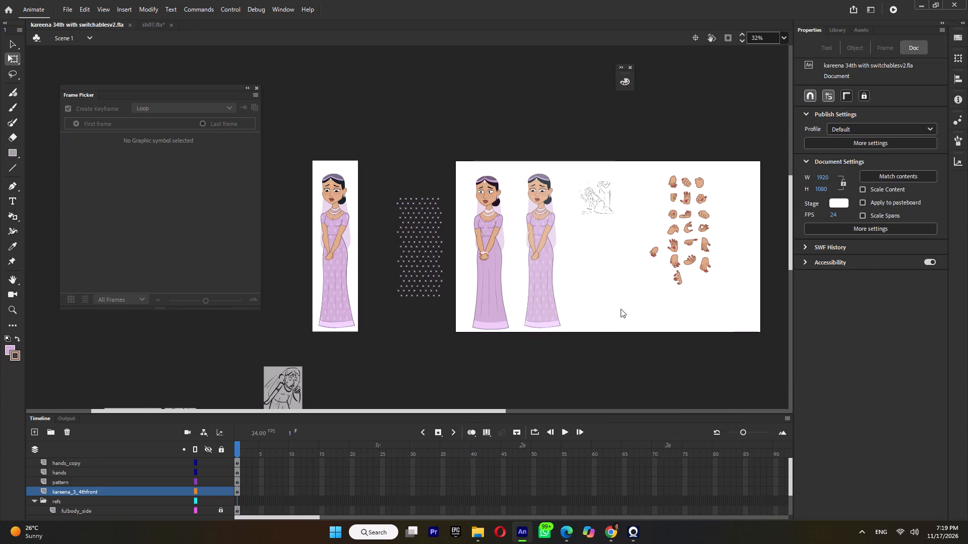
pyautogui.click(471, 282)
pyautogui.click(508, 318)
pyautogui.moveTo(498, 291); pyautogui.dragTo(625, 261)
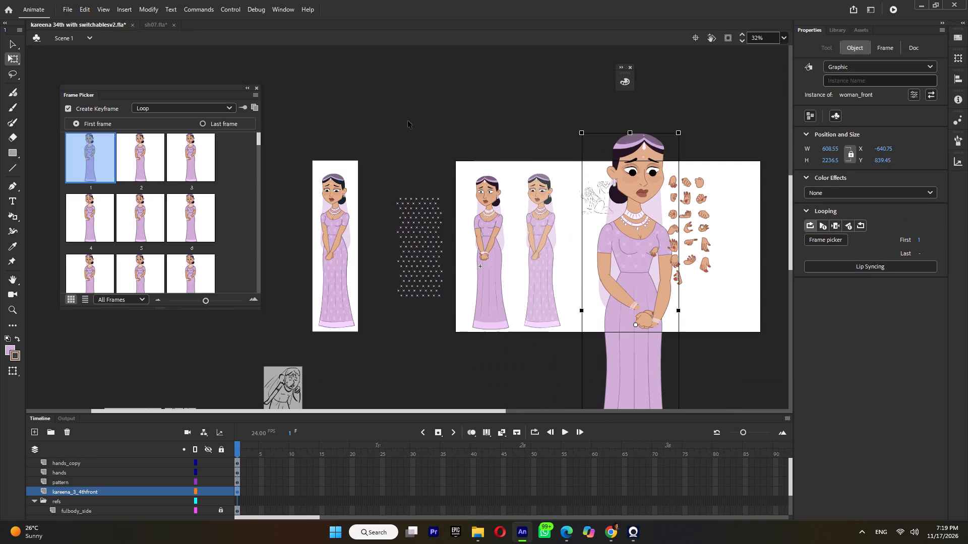
pyautogui.click(157, 30)
pyautogui.click(156, 27)
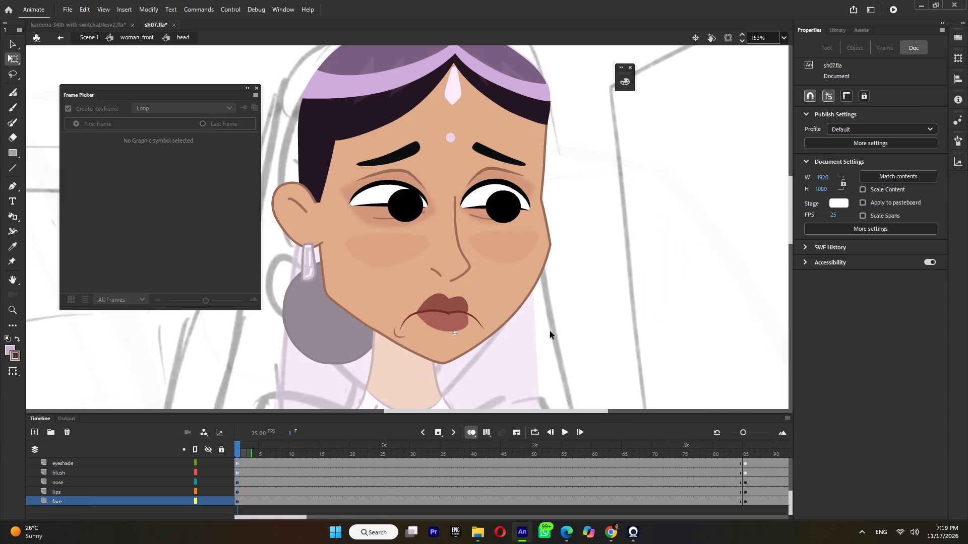
# Break the Tween 12 pupils symbol apart in the head and open the resulting group for editing.
pyautogui.doubleClick(402, 211)
pyautogui.keyDown('ctrl'); pyautogui.scroll(4, 402, 213); pyautogui.keyUp('ctrl')
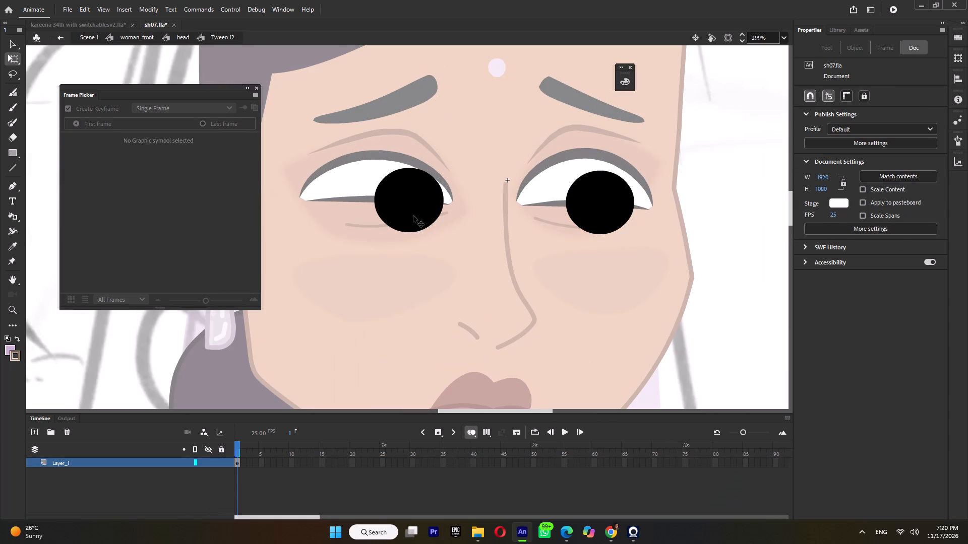
pyautogui.doubleClick(428, 293)
pyautogui.hotkey('ctrl', 'b')
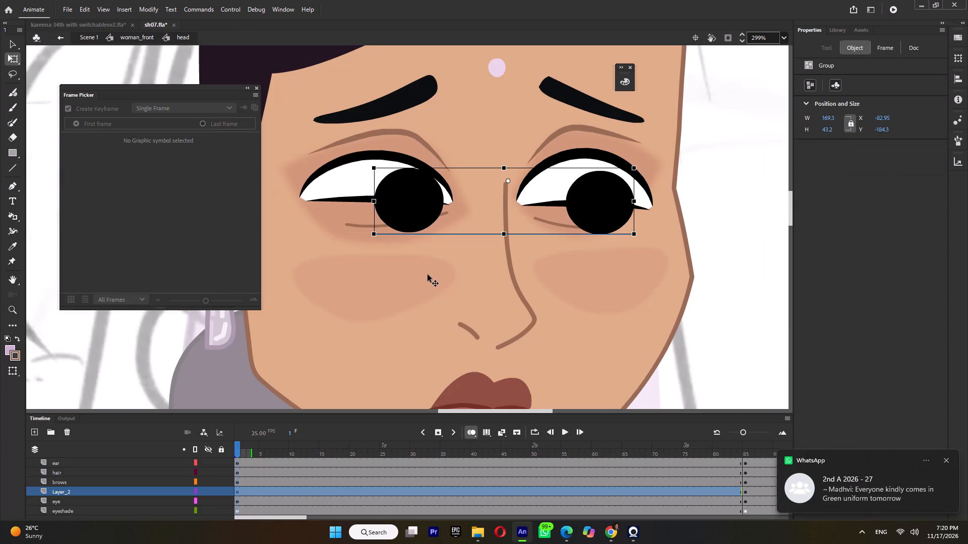
pyautogui.doubleClick(414, 201)
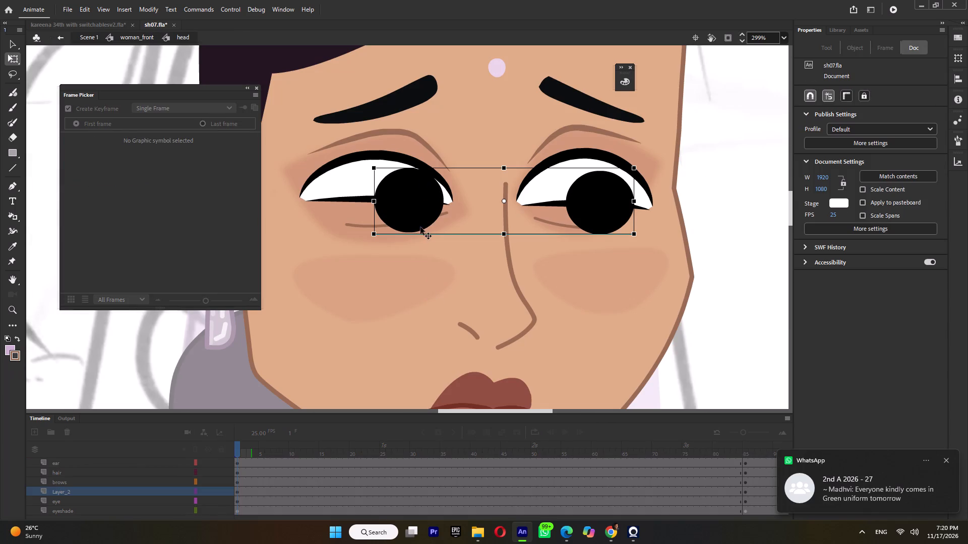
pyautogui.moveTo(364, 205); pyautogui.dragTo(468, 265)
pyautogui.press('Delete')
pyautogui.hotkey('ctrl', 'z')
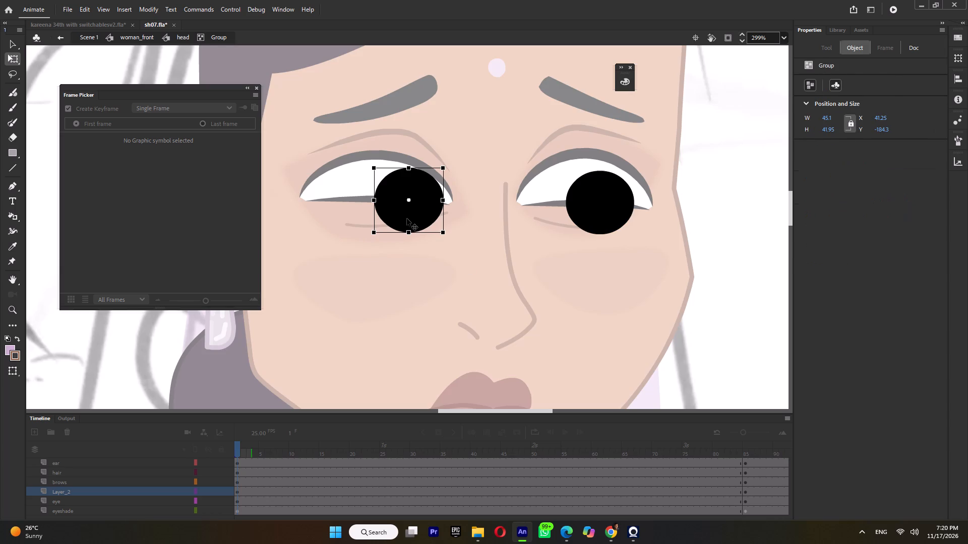
# Break both pupil groups apart into shapes and delete the lower half of each, level with the lower eyelid.
pyautogui.hotkey('ctrl', 'b')
pyautogui.click(633, 222)
pyautogui.click(610, 212)
pyautogui.hotkey('ctrl', 'b')
pyautogui.click(639, 253)
pyautogui.moveTo(652, 255); pyautogui.dragTo(608, 226)
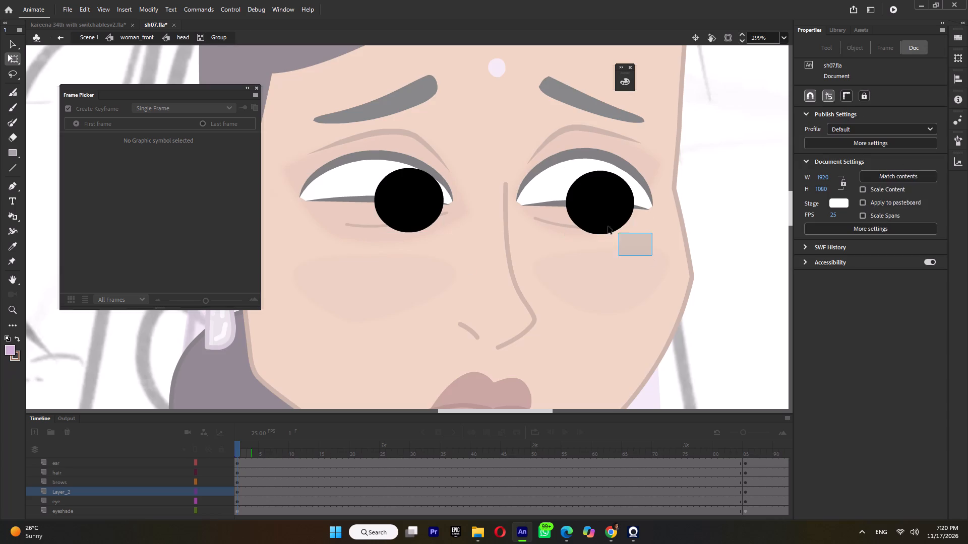
pyautogui.moveTo(608, 226); pyautogui.dragTo(558, 205)
pyautogui.press('Delete')
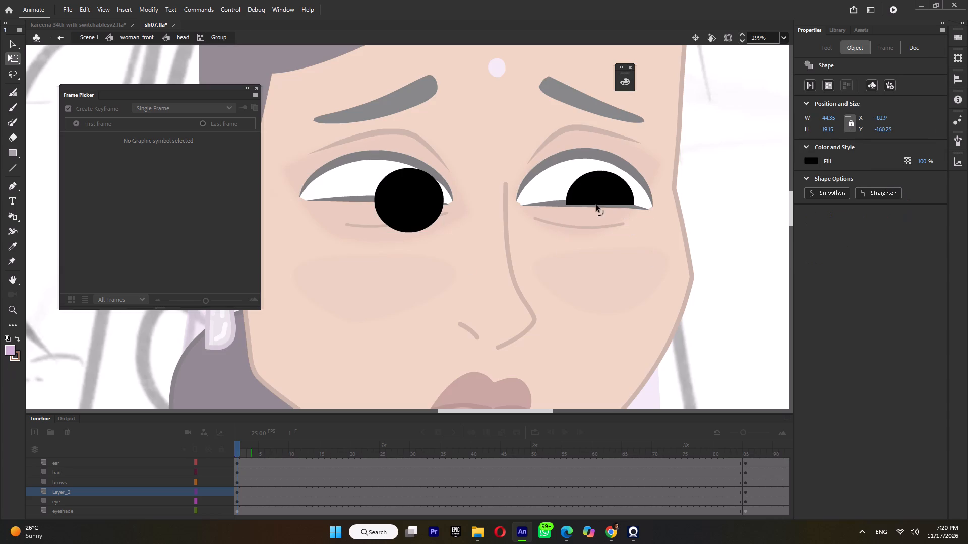
pyautogui.moveTo(455, 253); pyautogui.dragTo(360, 199)
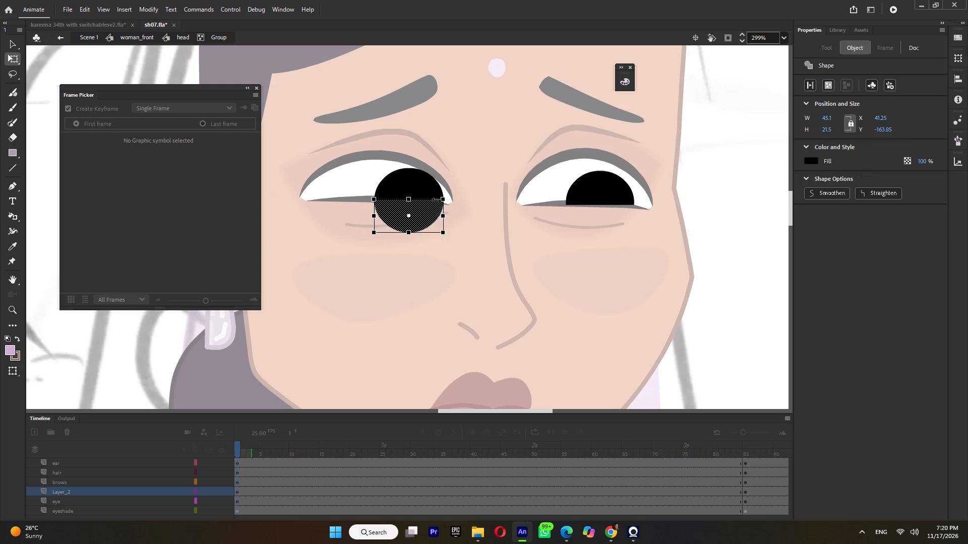
pyautogui.press('Delete')
# Pull the bun-side pupil's inner bottom corner down to the lower lid line and leave the group.
pyautogui.moveTo(443, 197); pyautogui.dragTo(442, 202)
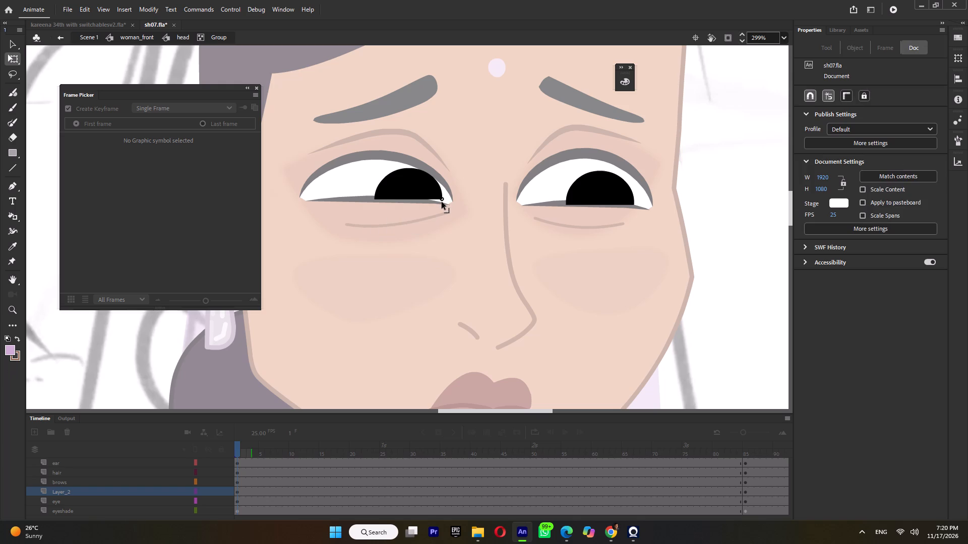
pyautogui.moveTo(442, 202); pyautogui.dragTo(442, 202)
pyautogui.keyDown('ctrl'); pyautogui.scroll(4, 439, 205); pyautogui.keyUp('ctrl')
pyautogui.click(443, 203)
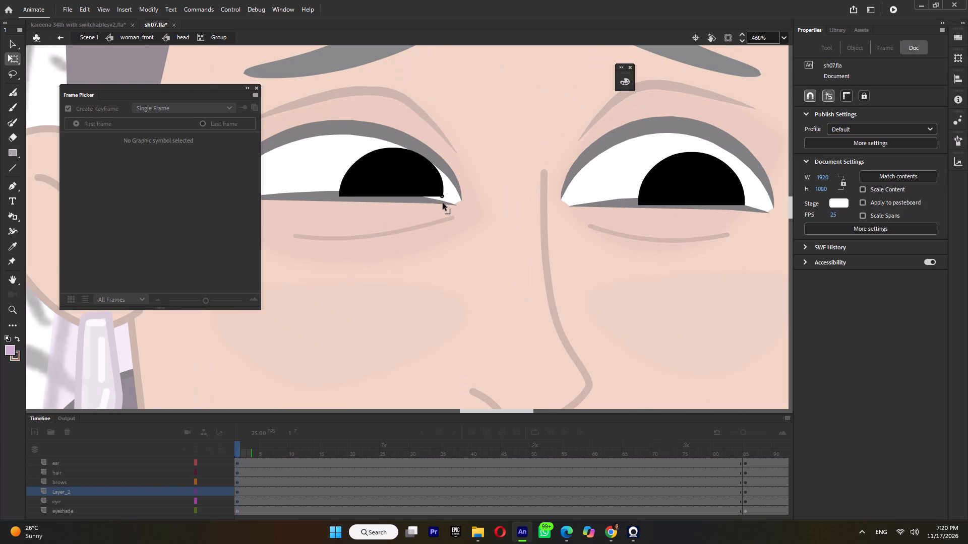
pyautogui.keyDown('ctrl'); pyautogui.scroll(-11, 443, 215); pyautogui.keyUp('ctrl')
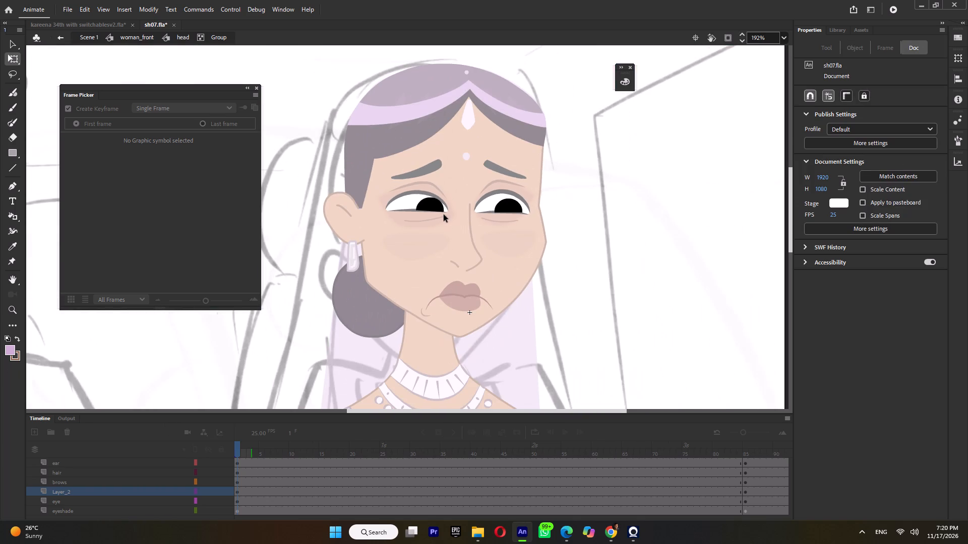
pyautogui.doubleClick(638, 213)
pyautogui.click(620, 223)
pyautogui.click(620, 223)
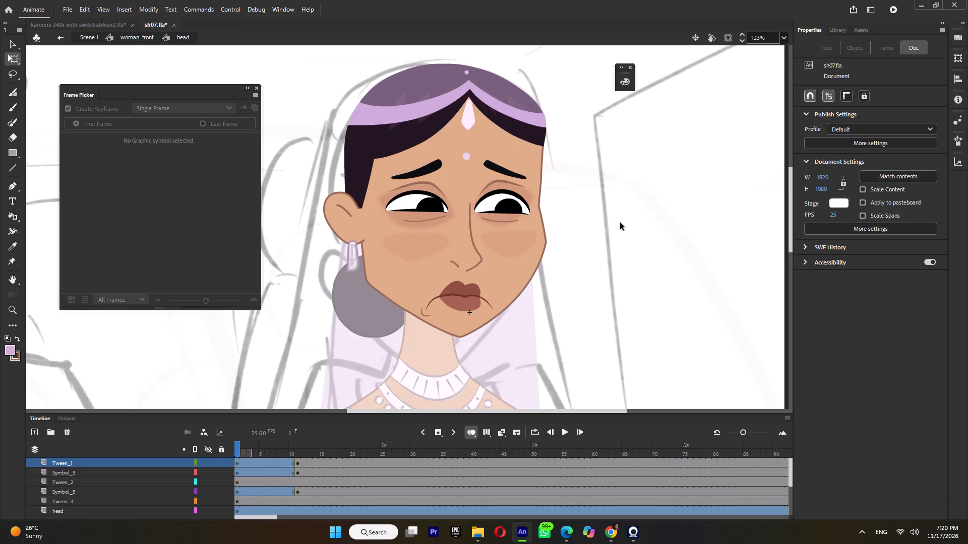
# Reopen the pupil group and shift the bun-side pupil slightly away from the nose.
pyautogui.doubleClick(424, 211)
pyautogui.doubleClick(428, 208)
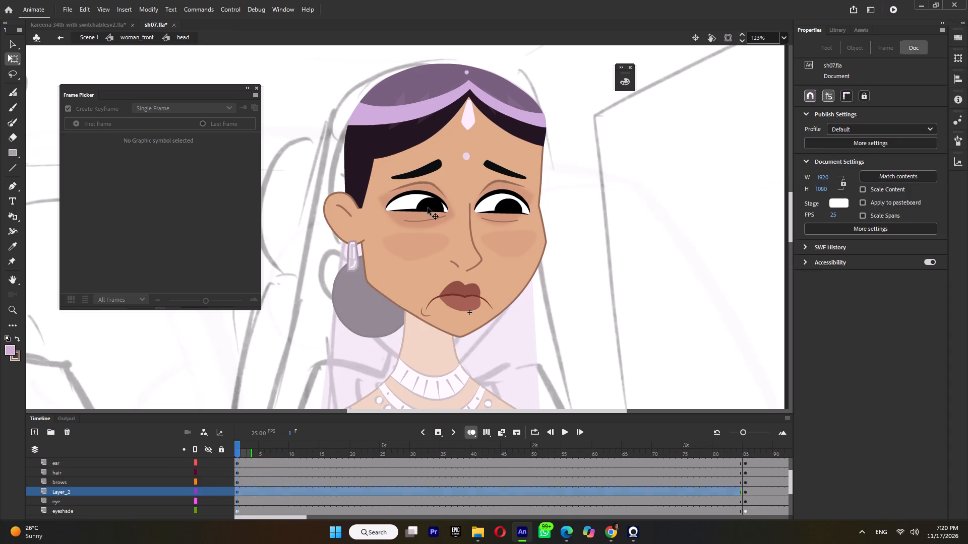
pyautogui.click(428, 208)
pyautogui.keyDown('ctrl'); pyautogui.scroll(11, 428, 208); pyautogui.keyUp('ctrl')
pyautogui.moveTo(453, 205); pyautogui.dragTo(437, 204)
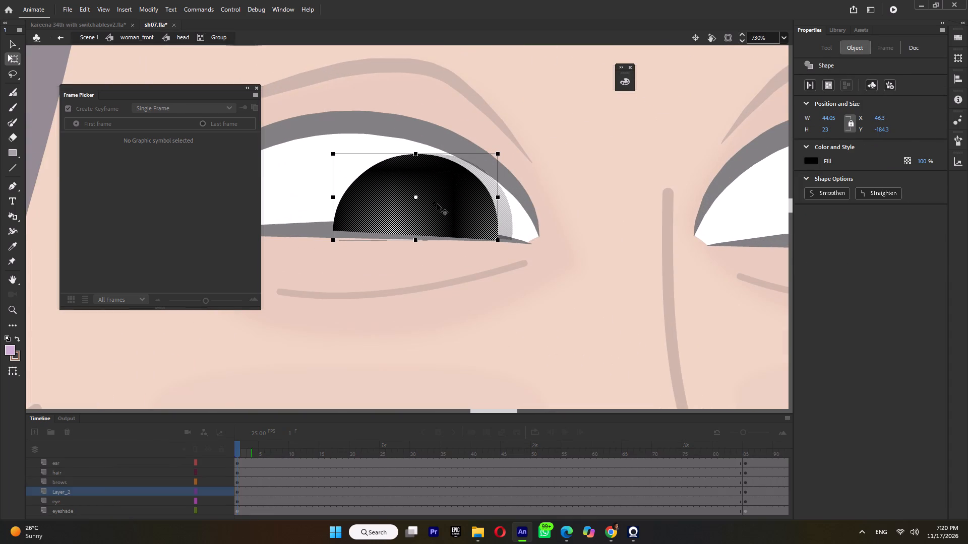
pyautogui.moveTo(437, 204); pyautogui.dragTo(438, 204)
pyautogui.keyDown('ctrl'); pyautogui.scroll(-5, 438, 205); pyautogui.keyUp('ctrl')
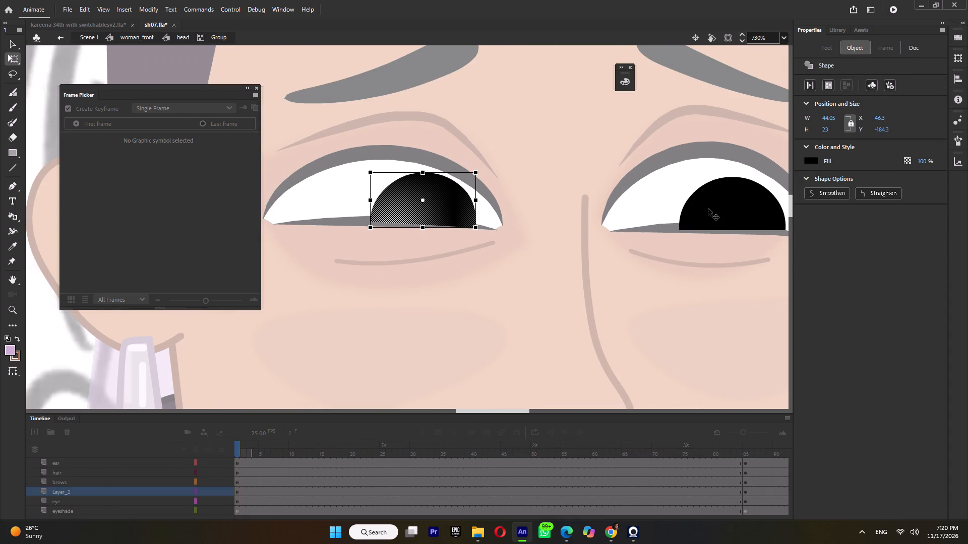
# Adjust the other pupil so its outer bottom corner follows the slope of the lower lid.
pyautogui.click(708, 209)
pyautogui.keyDown('ctrl'); pyautogui.scroll(-3, 635, 222); pyautogui.keyUp('ctrl')
pyautogui.keyDown('ctrl'); pyautogui.scroll(4, 727, 210); pyautogui.keyUp('ctrl')
pyautogui.click(708, 221)
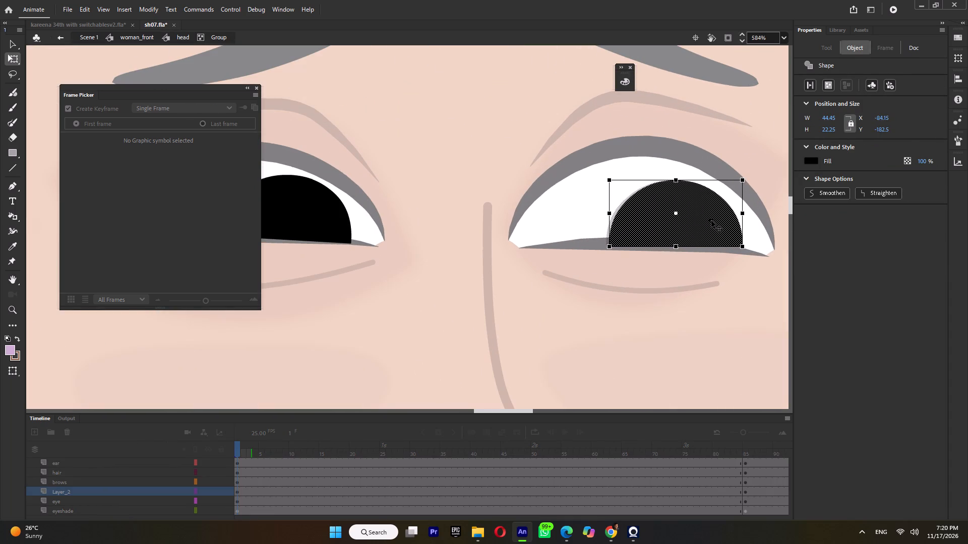
pyautogui.click(738, 269)
pyautogui.click(741, 245)
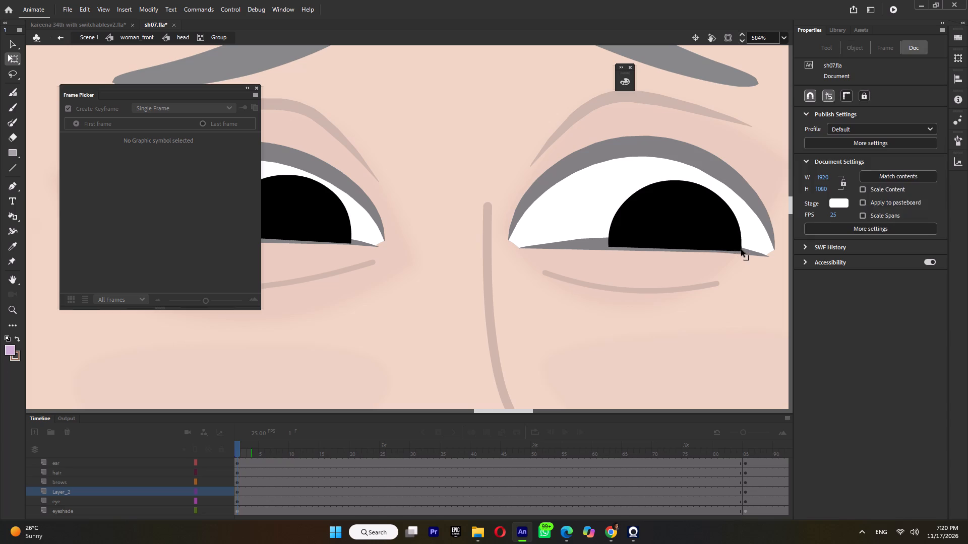
# Leave the pupil group and the head symbol, and save sh07.
pyautogui.keyDown('ctrl'); pyautogui.doubleClick(776, 244); pyautogui.keyUp('ctrl')
pyautogui.keyDown('ctrl'); pyautogui.scroll(-12, 687, 272); pyautogui.keyUp('ctrl')
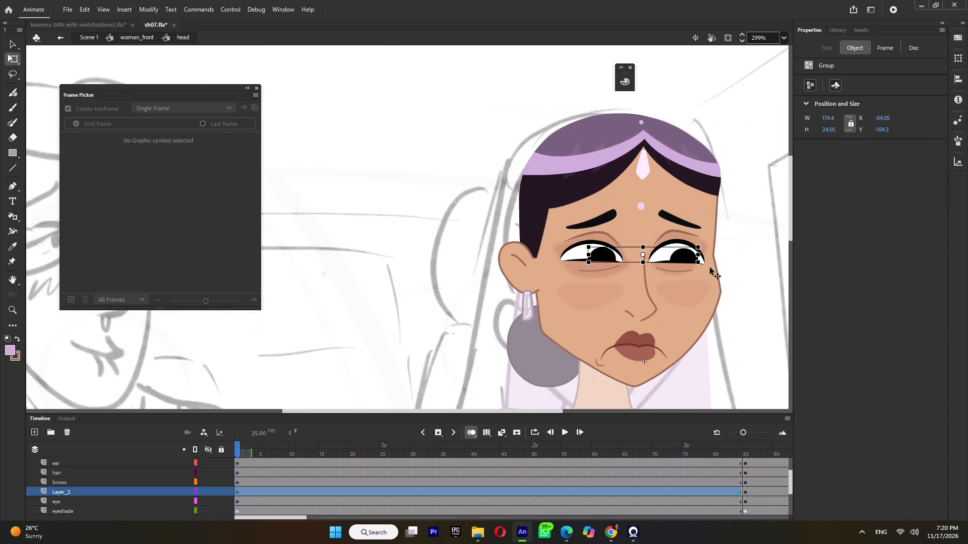
pyautogui.keyDown('ctrl'); pyautogui.doubleClick(749, 267); pyautogui.keyUp('ctrl')
pyautogui.keyDown('ctrl'); pyautogui.scroll(-5, 701, 266); pyautogui.keyUp('ctrl')
pyautogui.hotkey('ctrl', 's')
# Compare the head with the character and coloured reference in kareena 34th with switchablesv2, inspecting the blush symbol, and return to sh07.
pyautogui.keyDown('ctrl'); pyautogui.scroll(4, 642, 284); pyautogui.keyUp('ctrl')
pyautogui.tripleClick(642, 284)
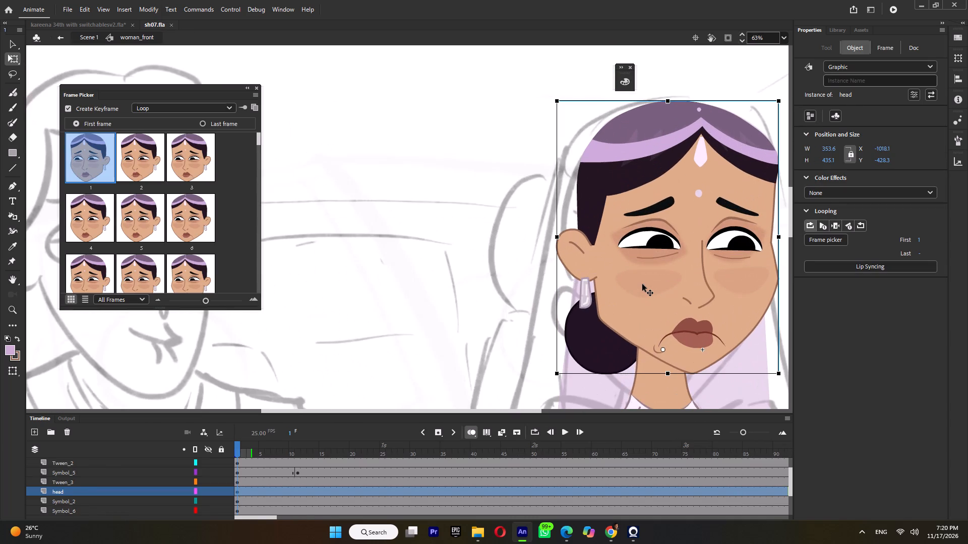
pyautogui.click(64, 24)
pyautogui.keyDown('ctrl'); pyautogui.scroll(10, 542, 208); pyautogui.keyUp('ctrl')
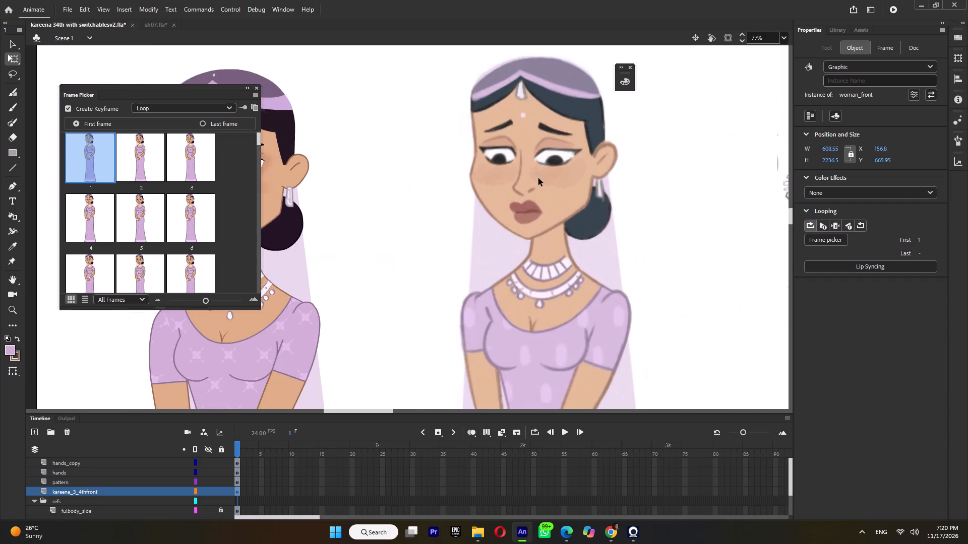
pyautogui.keyDown('ctrl'); pyautogui.scroll(-1, 538, 179); pyautogui.keyUp('ctrl')
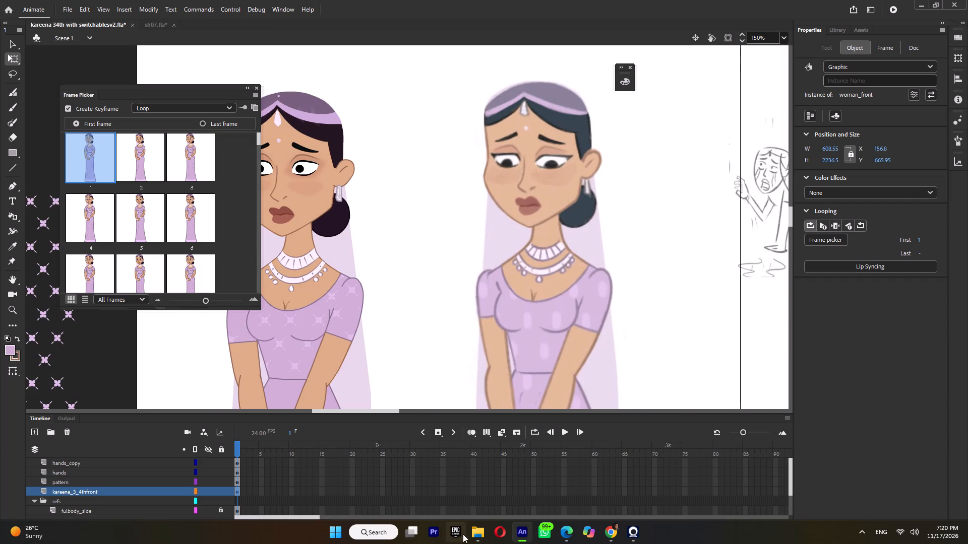
pyautogui.keyDown('ctrl'); pyautogui.scroll(3, 299, 178); pyautogui.keyUp('ctrl')
pyautogui.tripleClick(309, 202)
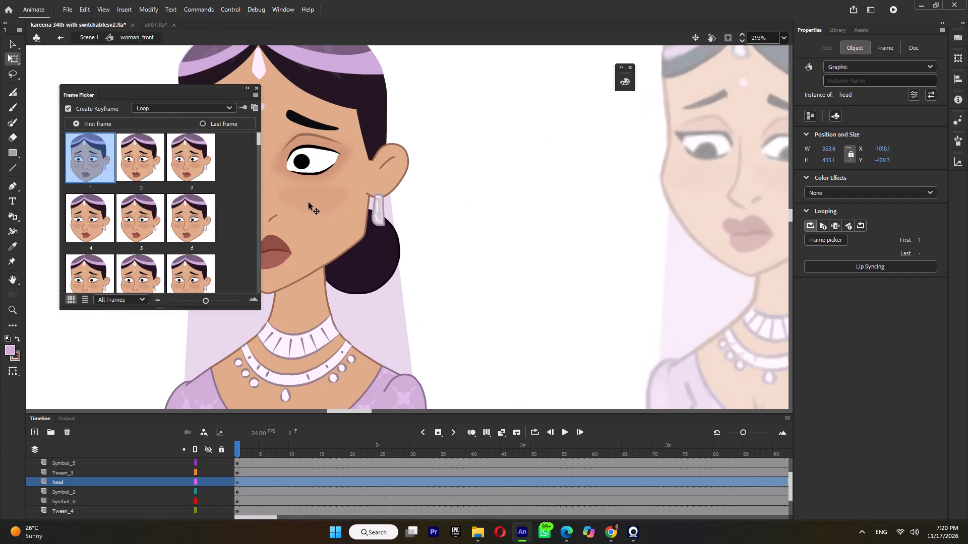
pyautogui.doubleClick(309, 202)
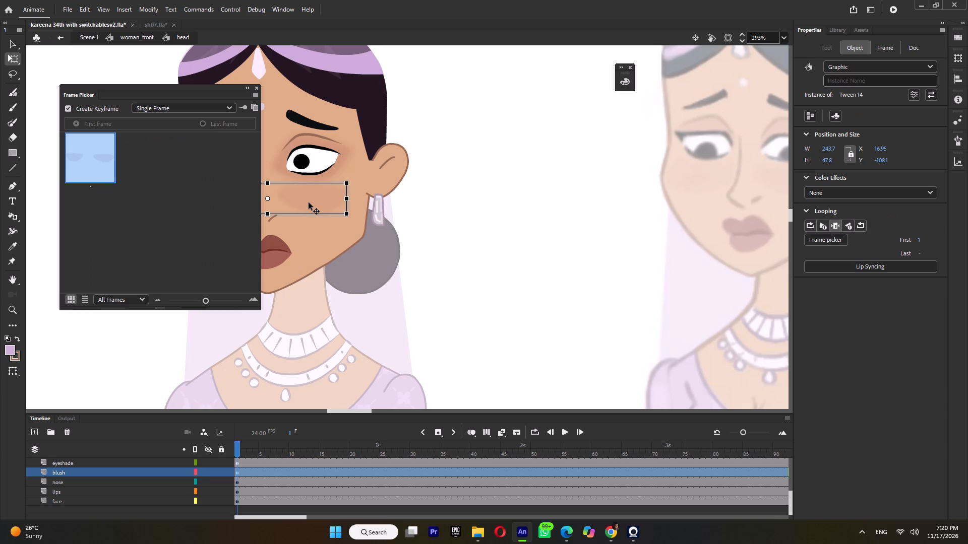
pyautogui.doubleClick(318, 202)
pyautogui.click(326, 201)
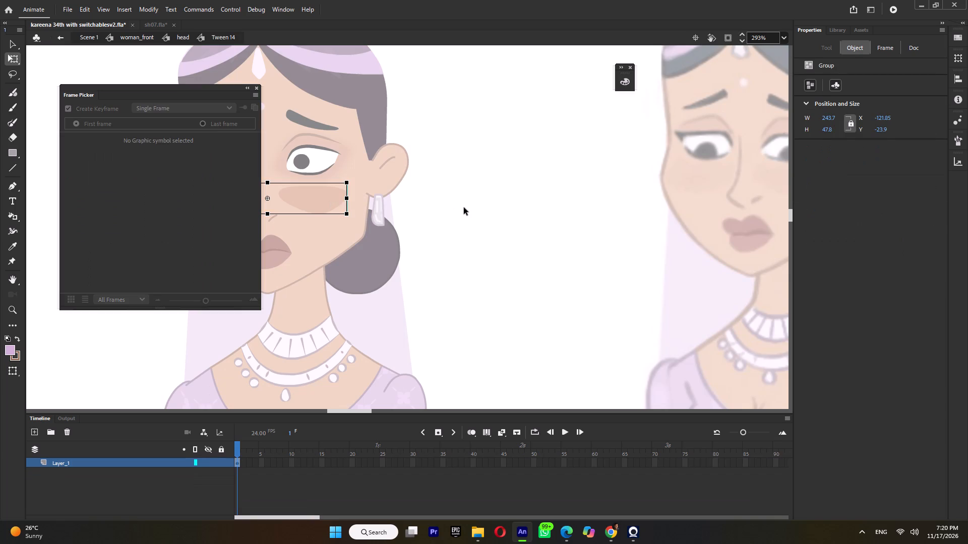
pyautogui.doubleClick(464, 208)
pyautogui.click(884, 47)
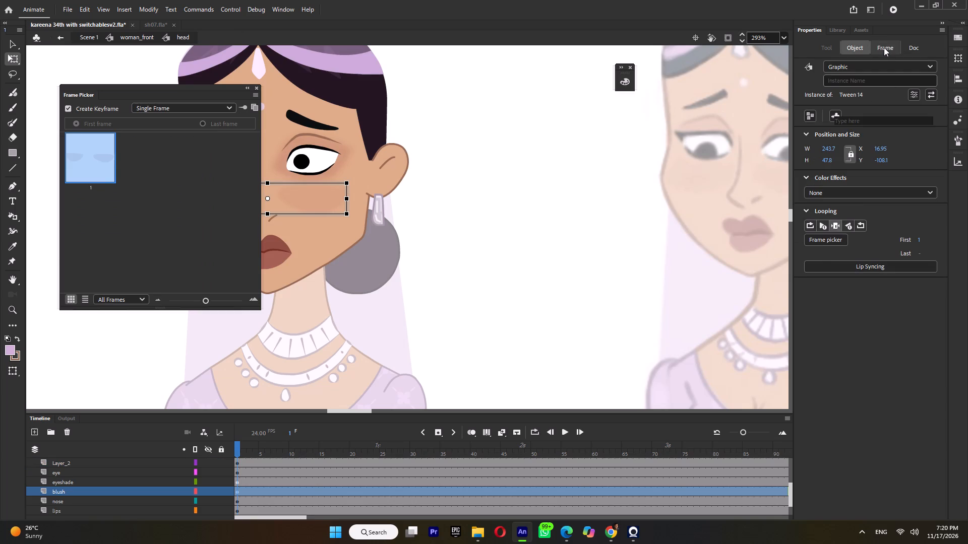
pyautogui.click(156, 25)
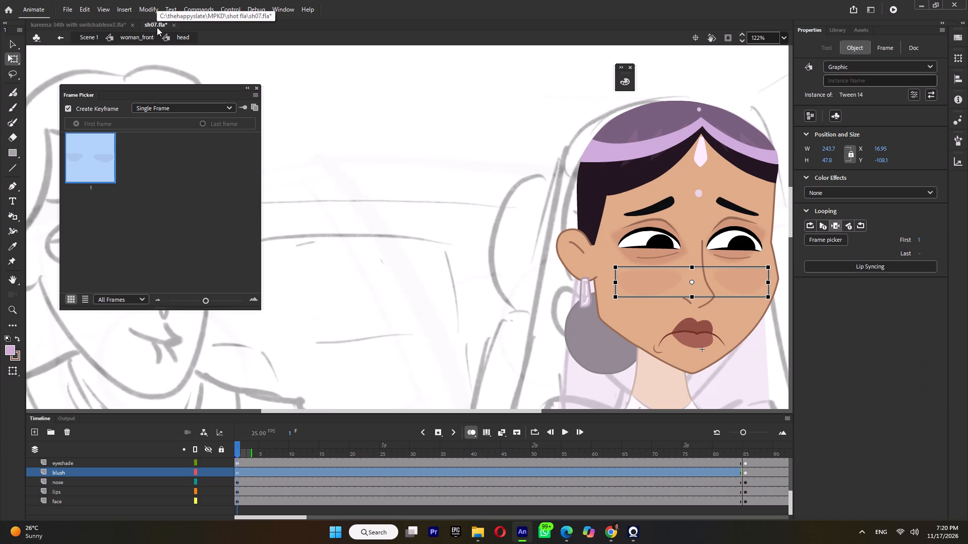
# Exit the head and woman_front symbols back to Scene 1 and save the document.
pyautogui.doubleClick(503, 234)
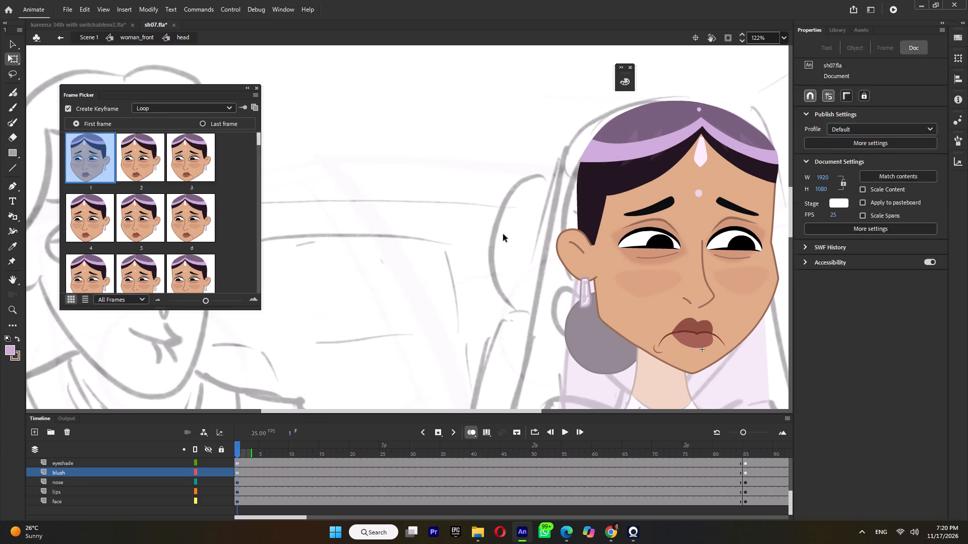
pyautogui.keyDown('ctrl'); pyautogui.scroll(-5, 504, 234); pyautogui.keyUp('ctrl')
pyautogui.keyDown('ctrl'); pyautogui.scroll(-5, 628, 265); pyautogui.keyUp('ctrl')
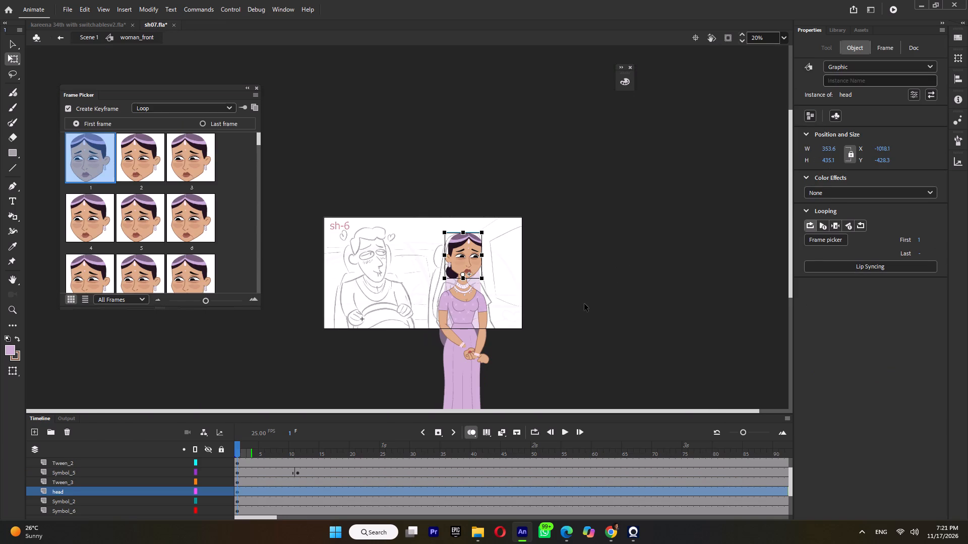
pyautogui.click(584, 304)
pyautogui.click(584, 304)
pyautogui.hotkey('ctrl', 's')
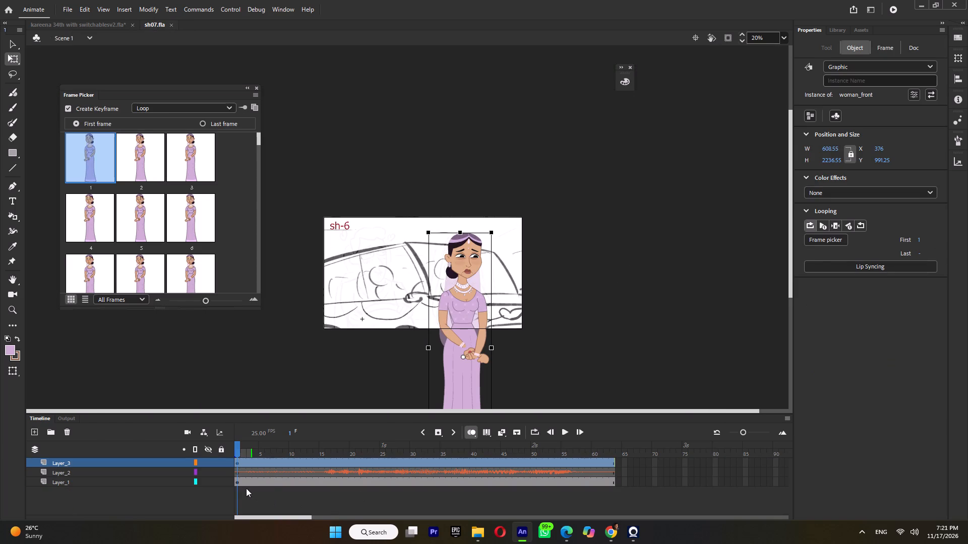
# Scrub through the shot from frame 1 to frame 62 and save the document.
pyautogui.moveTo(249, 448); pyautogui.dragTo(576, 467)
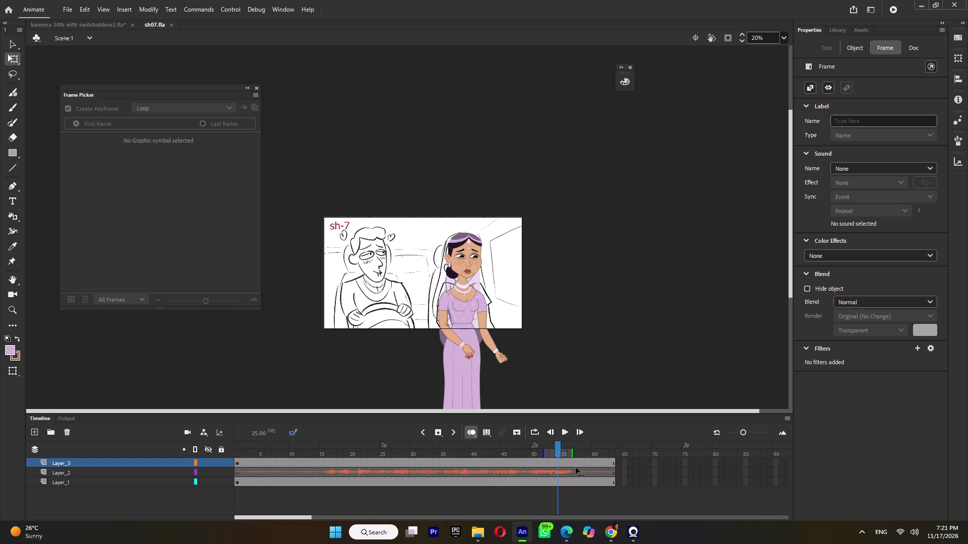
pyautogui.moveTo(576, 467); pyautogui.dragTo(608, 470)
pyautogui.hotkey('ctrl', 's')
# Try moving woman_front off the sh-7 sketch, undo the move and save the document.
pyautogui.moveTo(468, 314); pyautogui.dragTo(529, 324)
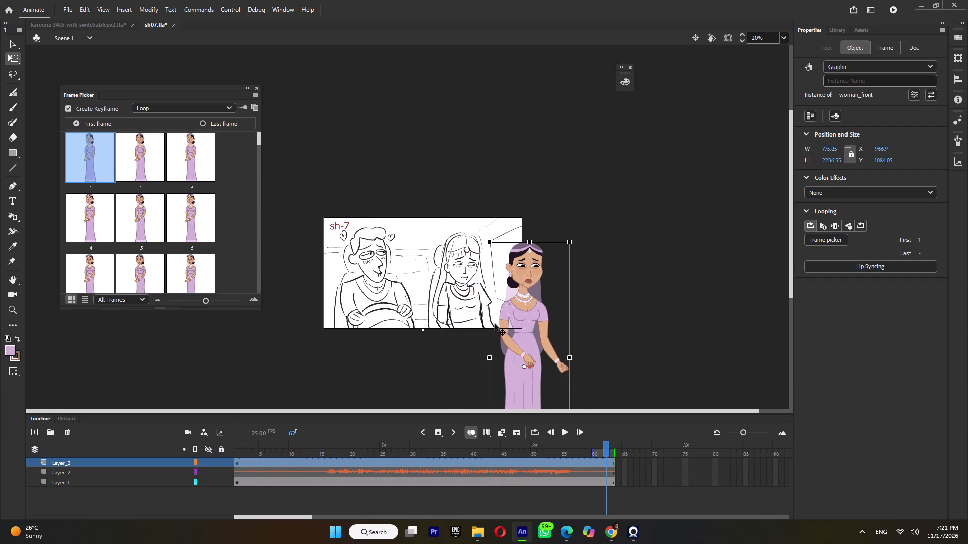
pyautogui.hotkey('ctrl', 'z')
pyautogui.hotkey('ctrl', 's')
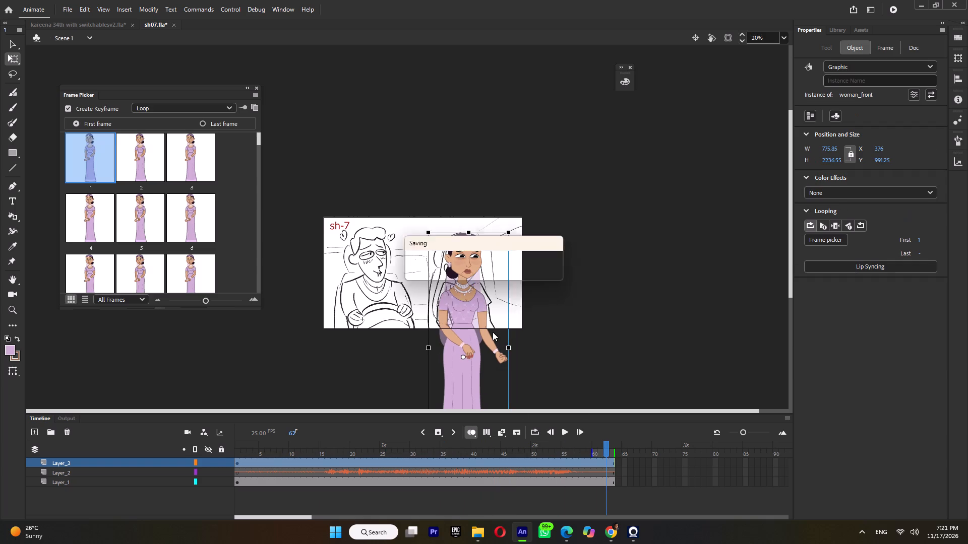
# Move woman_front sideways at frame 62 so the woman's face in the sh-7 sketch is uncovered beside her.
pyautogui.keyDown('ctrl'); pyautogui.scroll(10, 461, 247); pyautogui.keyUp('ctrl')
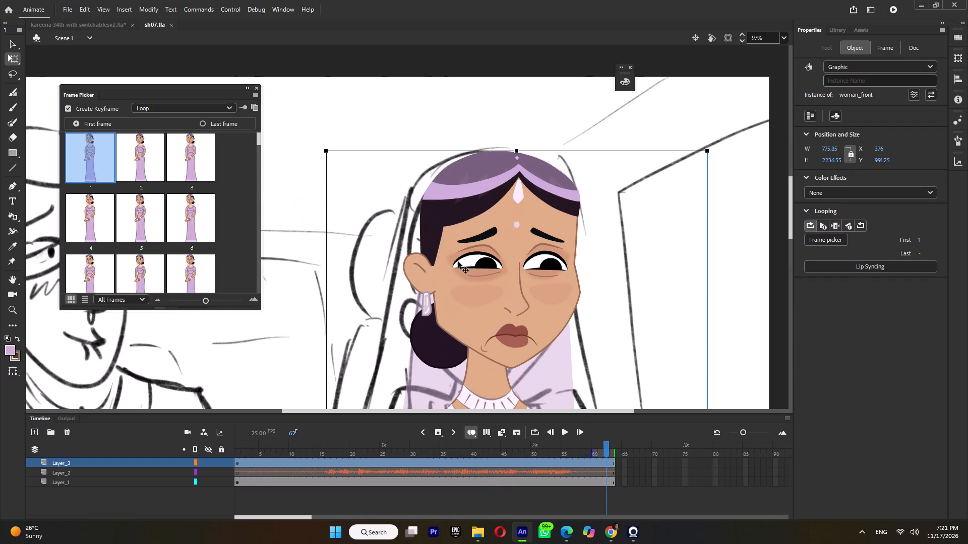
pyautogui.moveTo(456, 274); pyautogui.dragTo(587, 284)
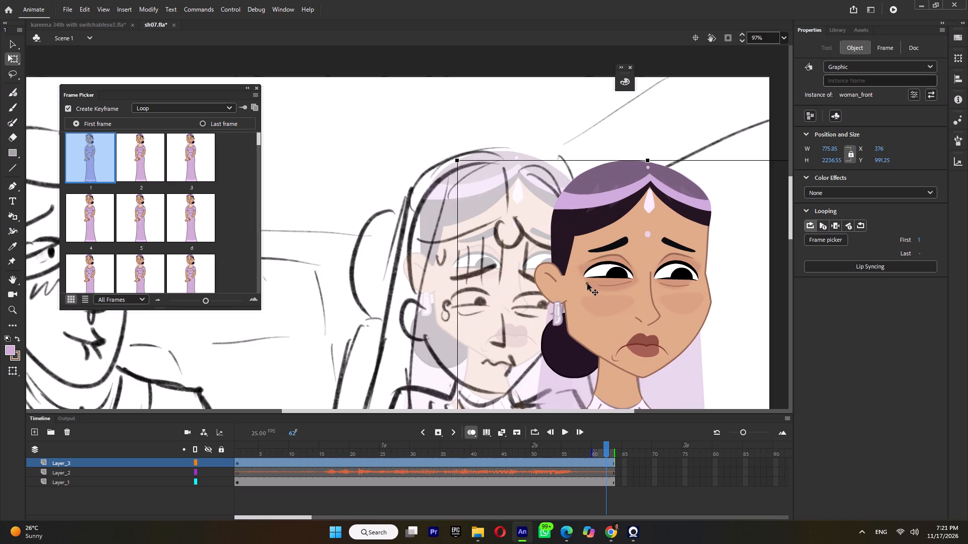
pyautogui.moveTo(587, 284); pyautogui.dragTo(608, 277)
# Open the head symbol inside woman_front and add a new layer directly above the pupils' Layer_2.
pyautogui.doubleClick(619, 270)
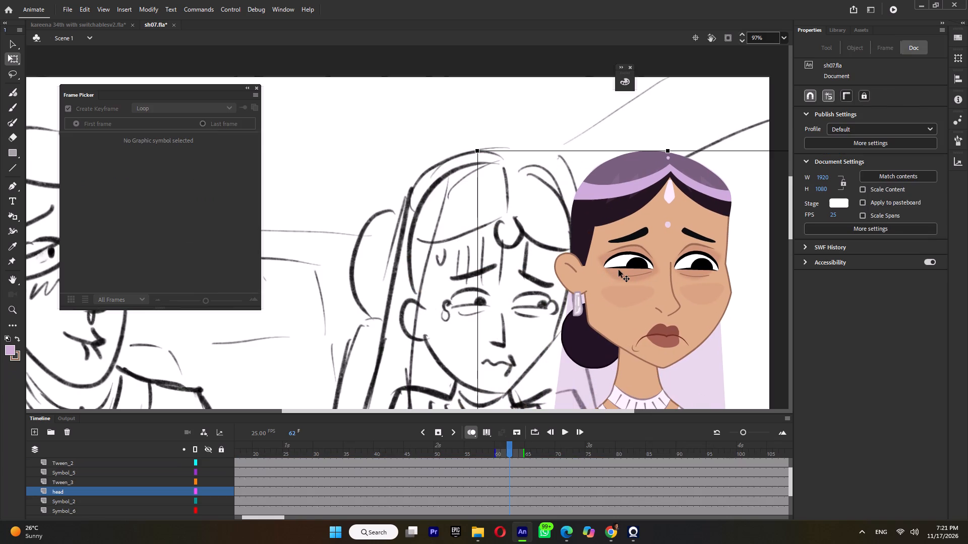
pyautogui.doubleClick(619, 270)
pyautogui.click(610, 268)
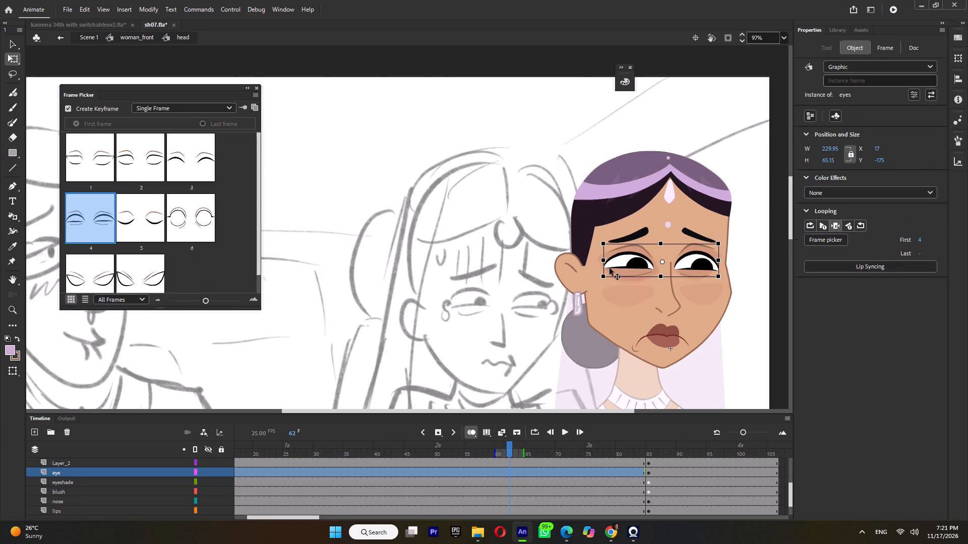
pyautogui.click(610, 268)
pyautogui.click(52, 463)
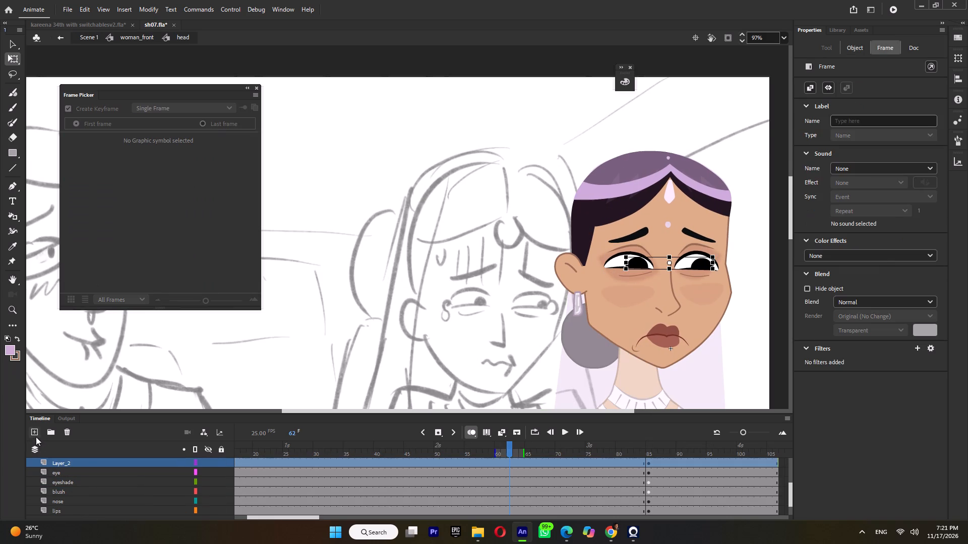
pyautogui.click(35, 432)
# Set the Paint Brush stroke colour to a very pale grey-cyan for drawing tears.
pyautogui.keyDown('ctrl'); pyautogui.scroll(3, 567, 279); pyautogui.keyUp('ctrl')
pyautogui.click(11, 126)
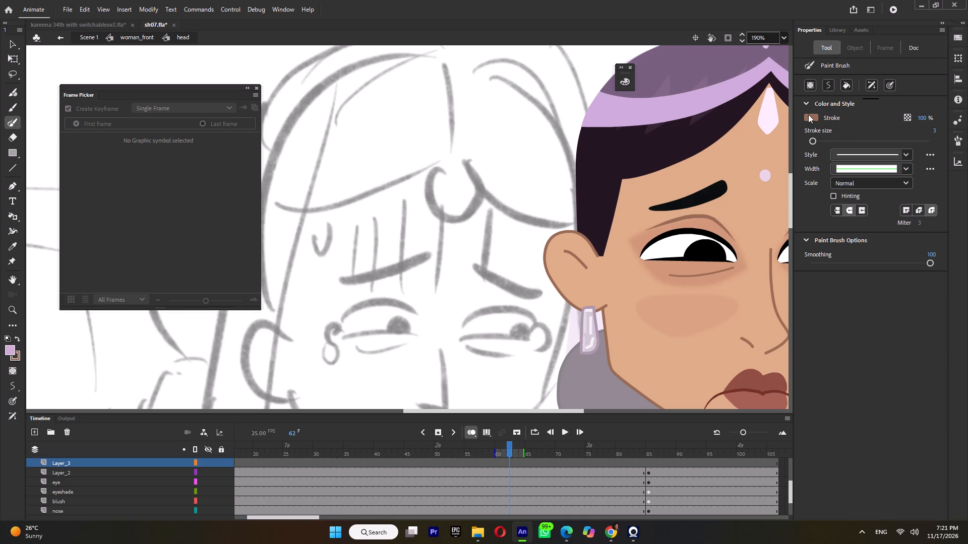
pyautogui.click(808, 114)
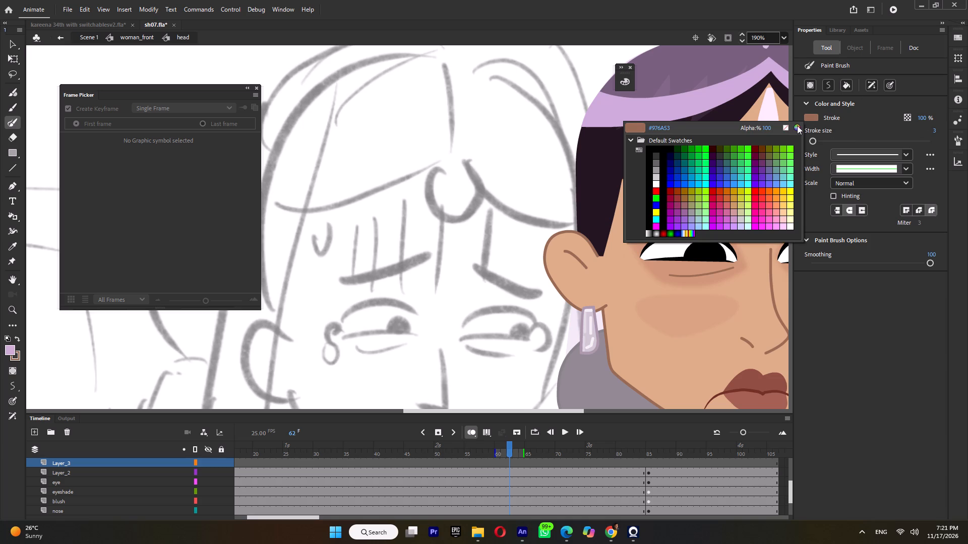
pyautogui.click(797, 125)
pyautogui.moveTo(708, 282); pyautogui.dragTo(710, 229)
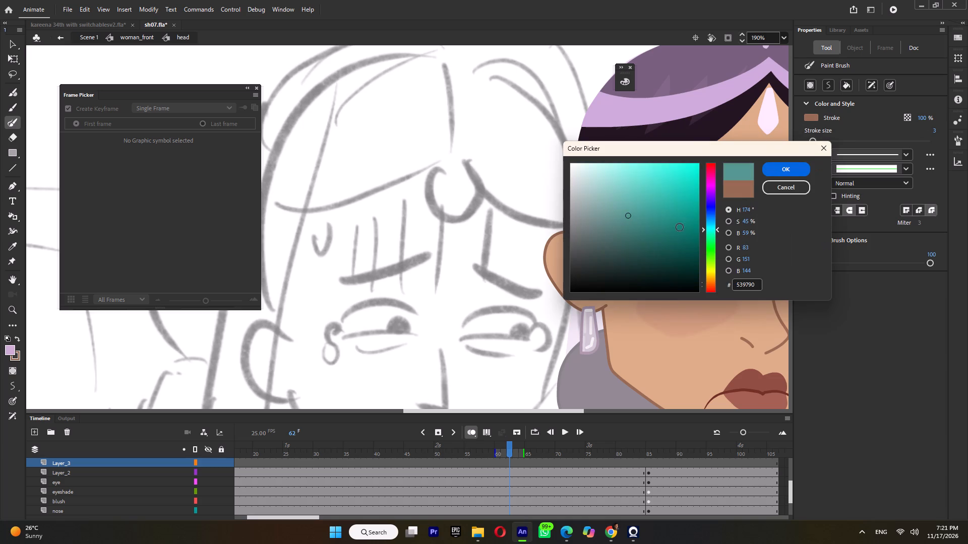
pyautogui.moveTo(629, 224); pyautogui.dragTo(597, 191)
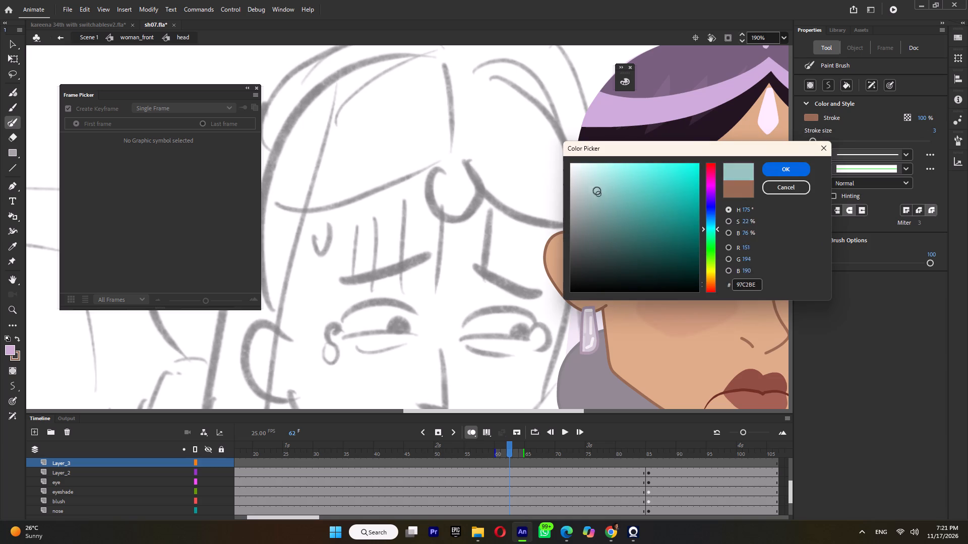
pyautogui.moveTo(597, 191); pyautogui.dragTo(578, 179)
pyautogui.click(778, 173)
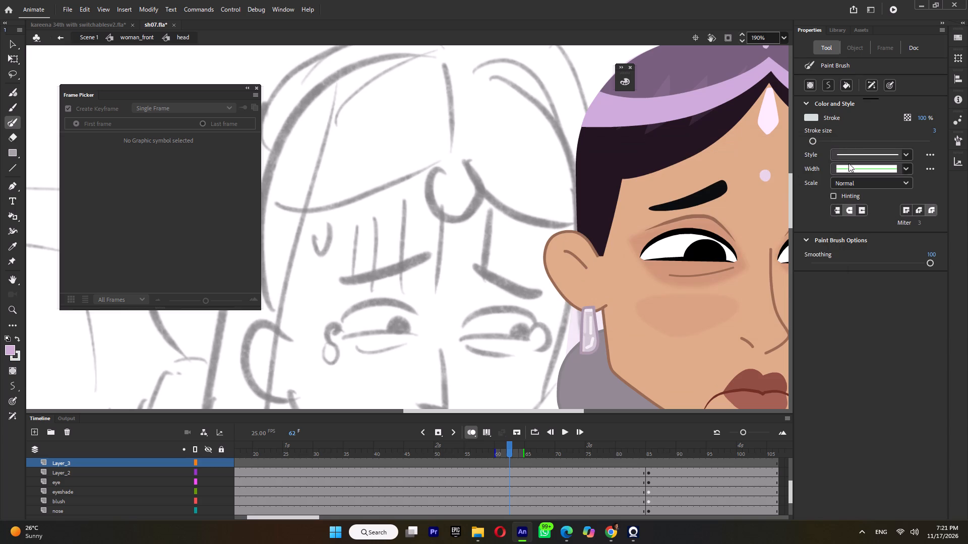
# Set the Paint Bucket fill colour to pale icy blue E9FAFD.
pyautogui.press('k')
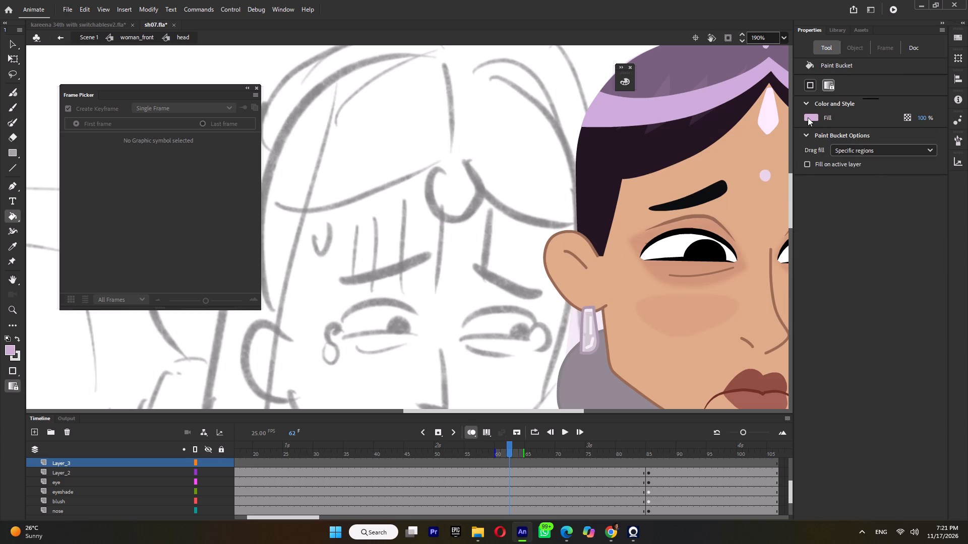
pyautogui.click(808, 117)
pyautogui.click(795, 126)
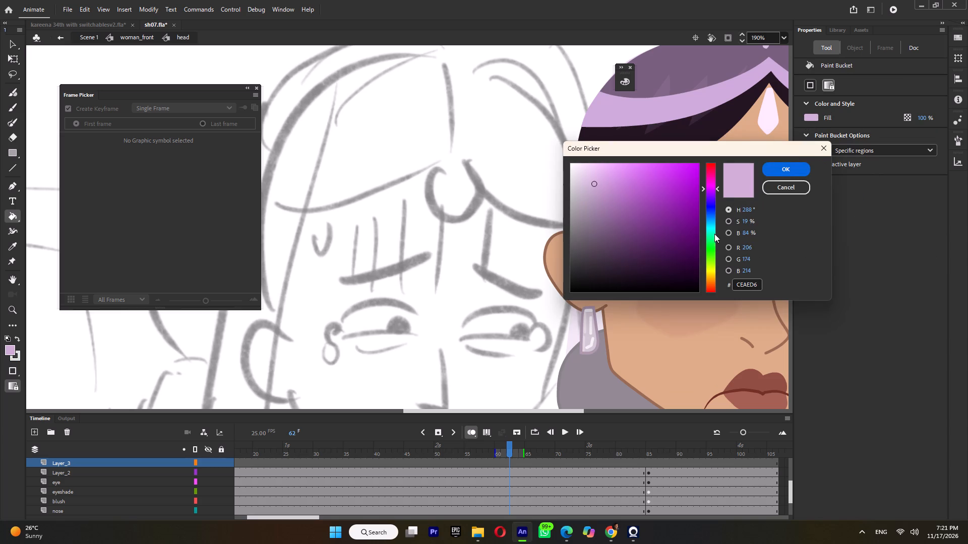
pyautogui.click(711, 225)
pyautogui.moveTo(597, 206); pyautogui.dragTo(580, 164)
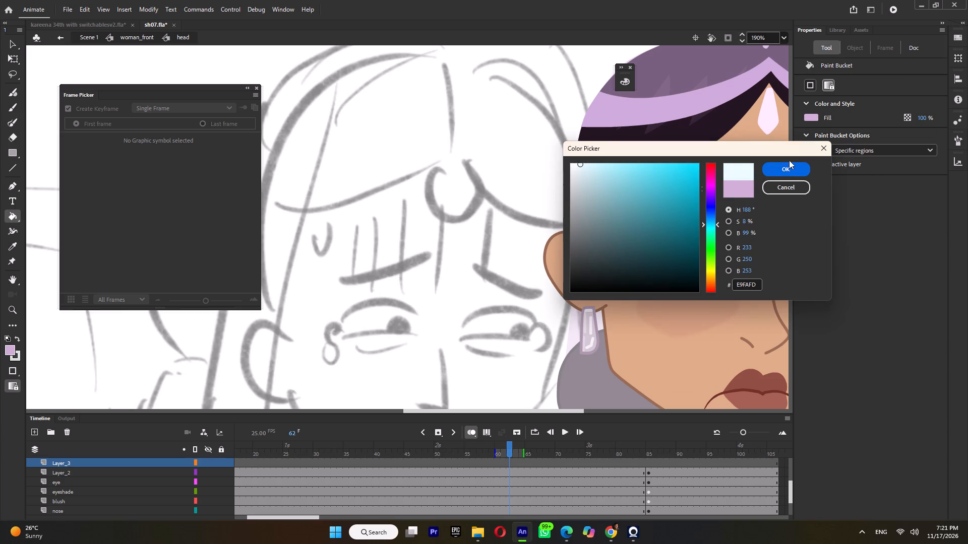
pyautogui.click(787, 166)
# In a new group, paint a small teardrop outline at the outer corner of the ear-side eye and fill it with the pale blue.
pyautogui.click(12, 124)
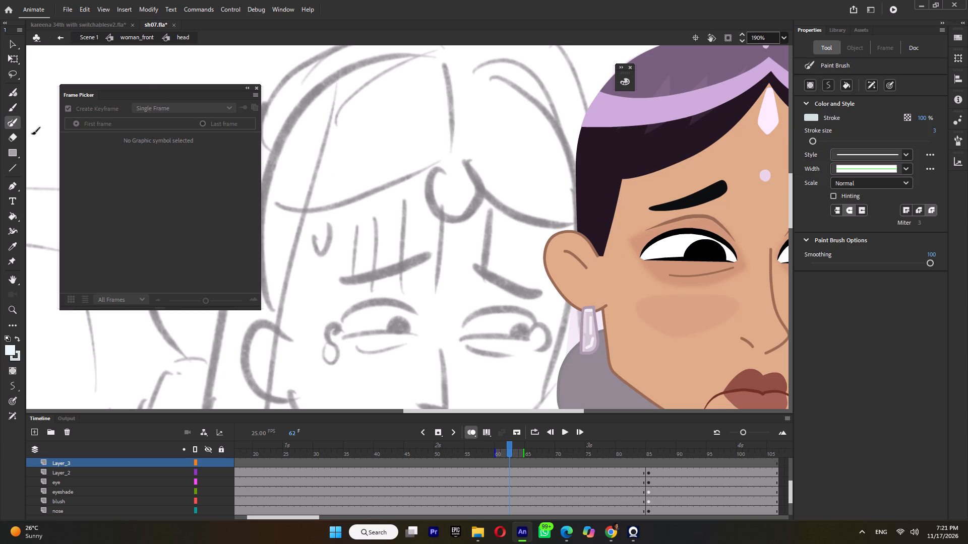
pyautogui.hotkey('ctrl', 'g')
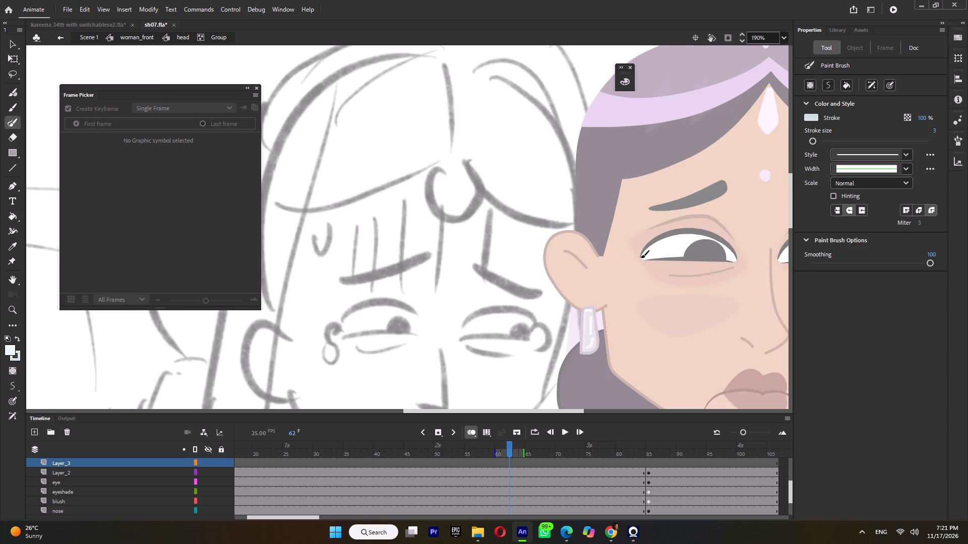
pyautogui.moveTo(640, 256); pyautogui.dragTo(644, 262)
pyautogui.moveTo(644, 262); pyautogui.dragTo(645, 257)
pyautogui.keyDown('ctrl'); pyautogui.scroll(5, 645, 259); pyautogui.keyUp('ctrl')
pyautogui.keyDown('ctrl'); pyautogui.moveTo(638, 256); pyautogui.dragTo(648, 255); pyautogui.keyUp('ctrl')
pyautogui.press('k')
pyautogui.click(631, 270)
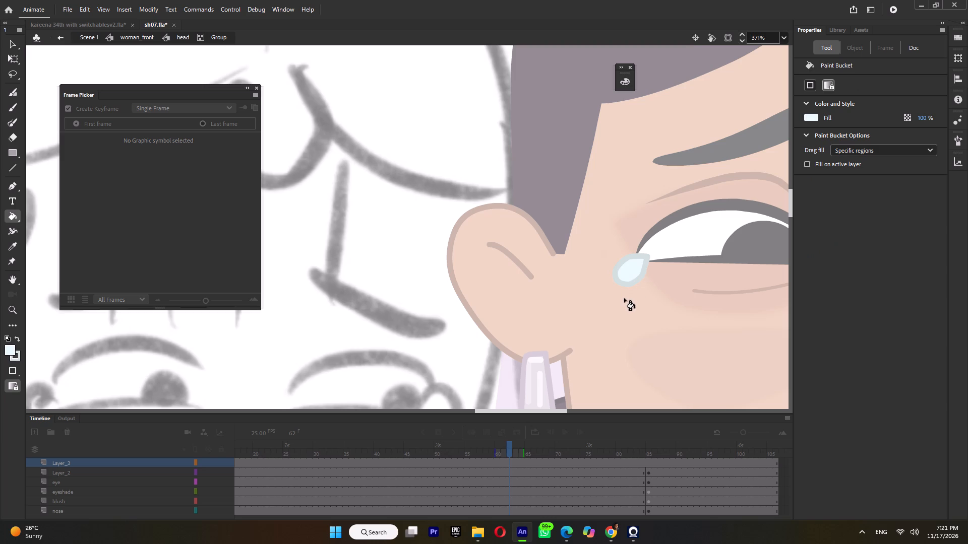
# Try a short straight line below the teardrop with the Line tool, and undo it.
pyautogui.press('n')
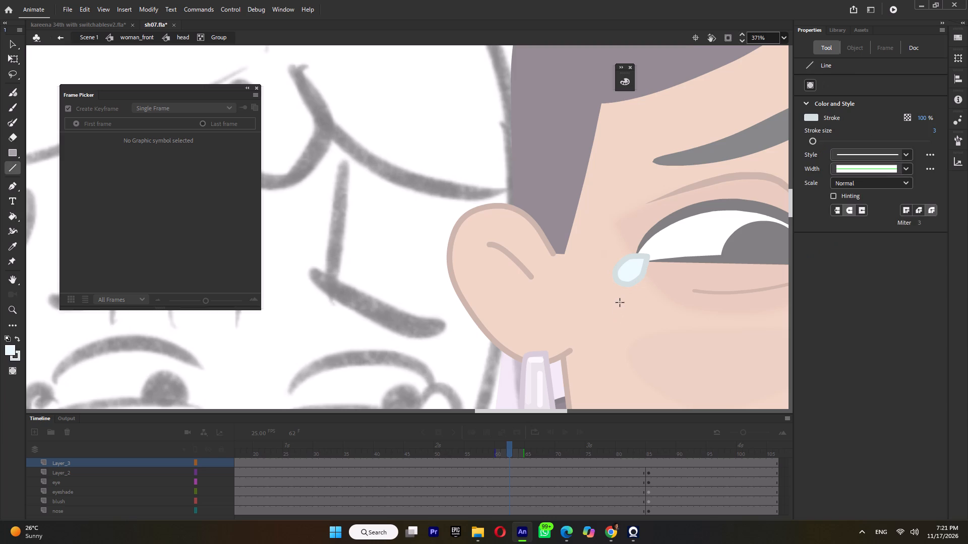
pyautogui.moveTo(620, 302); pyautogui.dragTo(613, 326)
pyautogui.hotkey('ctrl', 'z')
# Paint a second, narrow teardrop outline on the cheek below the first tear and fill it with the pale icy blue.
pyautogui.click(8, 121)
pyautogui.moveTo(614, 300); pyautogui.dragTo(619, 306)
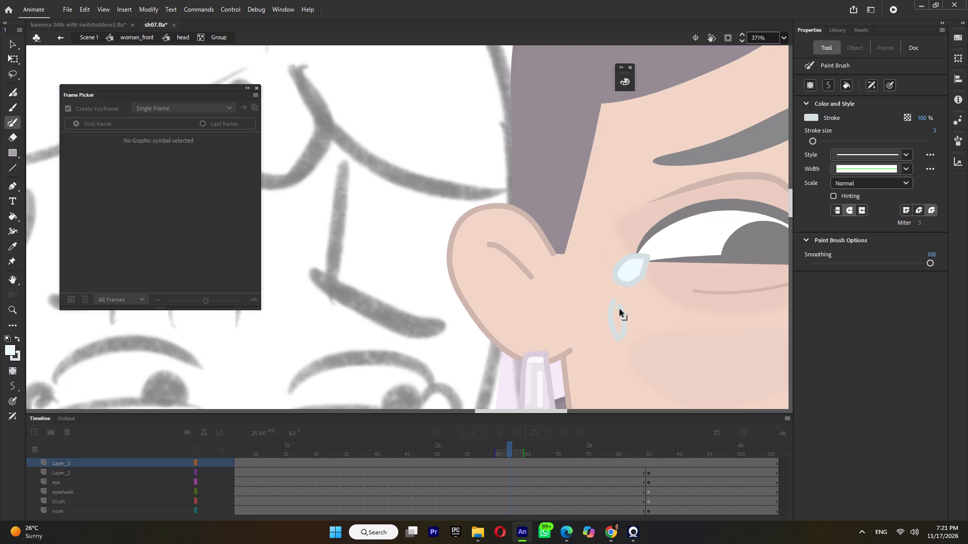
pyautogui.keyDown('ctrl'); pyautogui.moveTo(619, 309); pyautogui.dragTo(616, 299); pyautogui.keyUp('ctrl')
pyautogui.press('k')
pyautogui.click(618, 319)
# Select the lower teardrop and rotate it slightly clockwise with Free Transform.
pyautogui.keyDown('ctrl'); pyautogui.moveTo(633, 295); pyautogui.dragTo(621, 303); pyautogui.keyUp('ctrl')
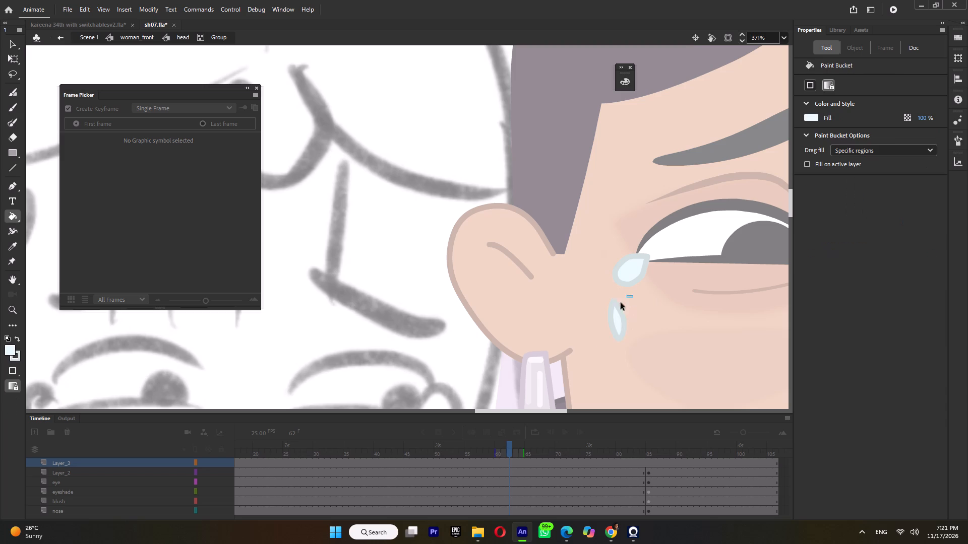
pyautogui.keyDown('ctrl'); pyautogui.moveTo(621, 303); pyautogui.dragTo(592, 360); pyautogui.keyUp('ctrl')
pyautogui.click(12, 57)
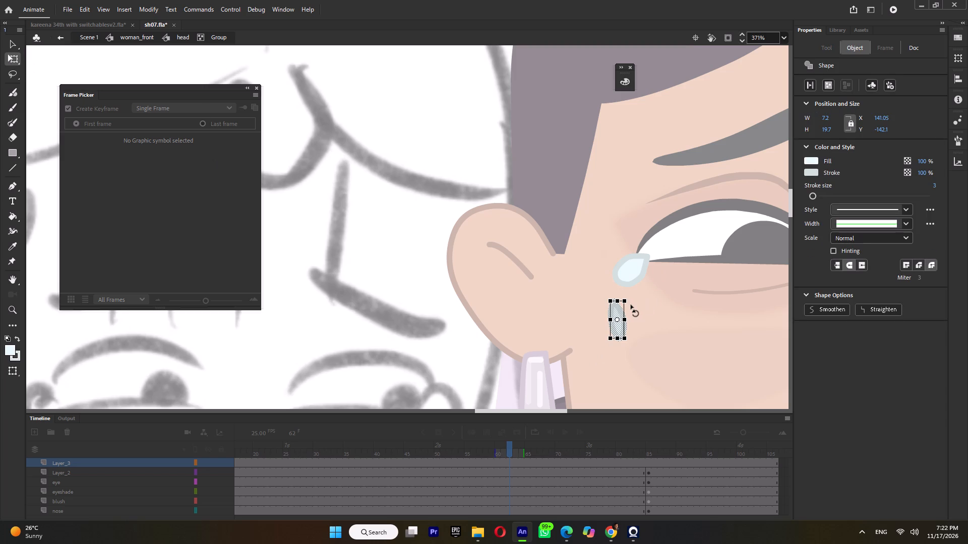
pyautogui.moveTo(630, 303); pyautogui.dragTo(638, 306)
pyautogui.click(647, 320)
# Reshape the lower teardrop's edges into a fuller drop with a rounded base and pointed top, and leave the tear group.
pyautogui.click(610, 321)
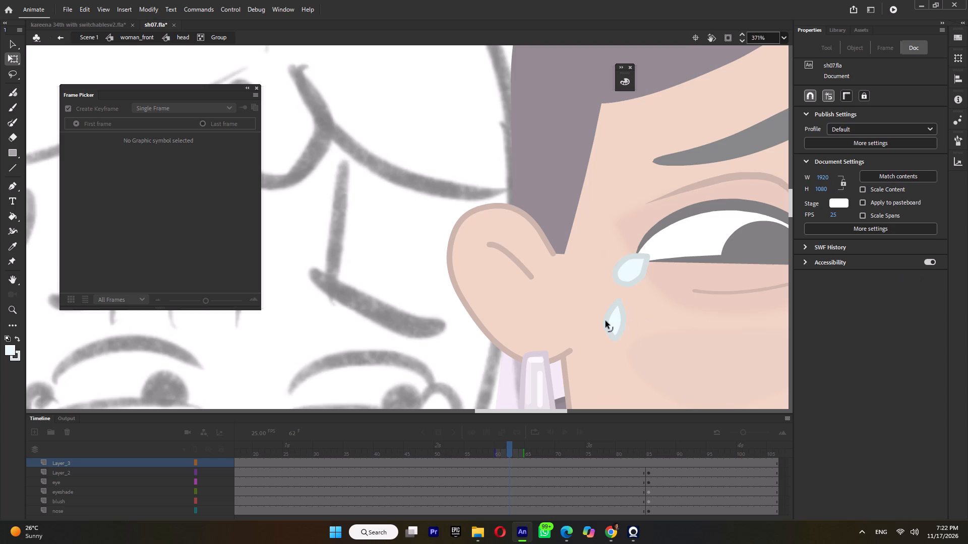
pyautogui.click(610, 332)
pyautogui.moveTo(618, 334); pyautogui.dragTo(613, 337)
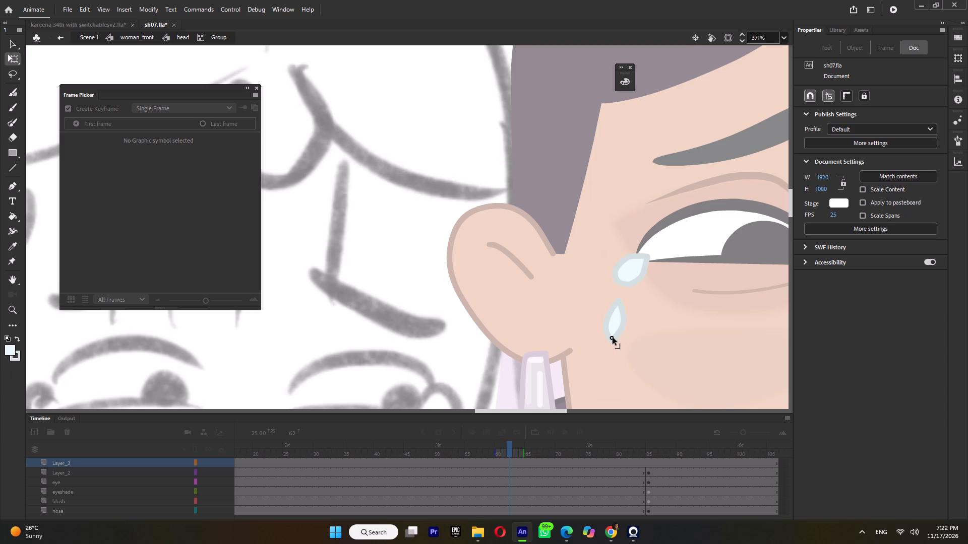
pyautogui.moveTo(613, 337); pyautogui.dragTo(612, 337)
pyautogui.click(620, 334)
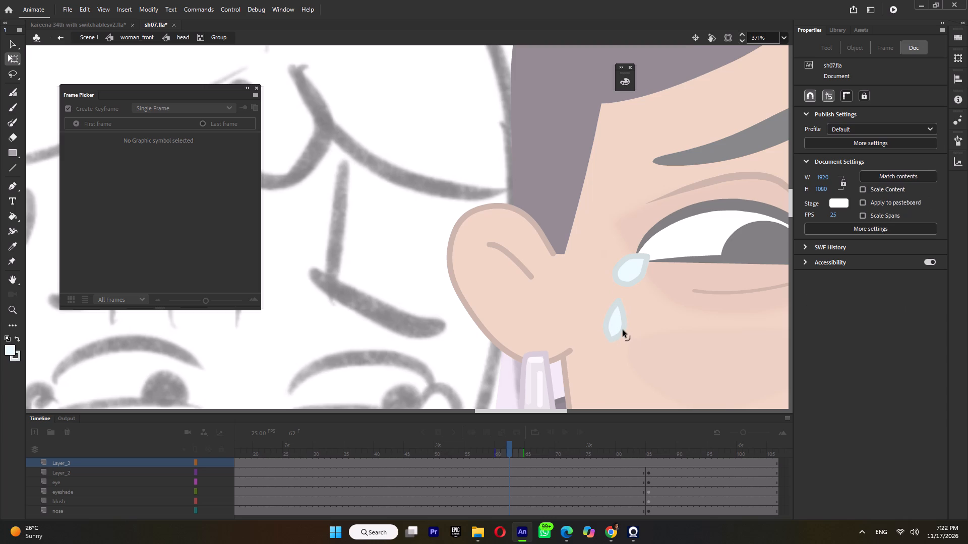
pyautogui.click(622, 318)
pyautogui.click(610, 315)
pyautogui.click(610, 333)
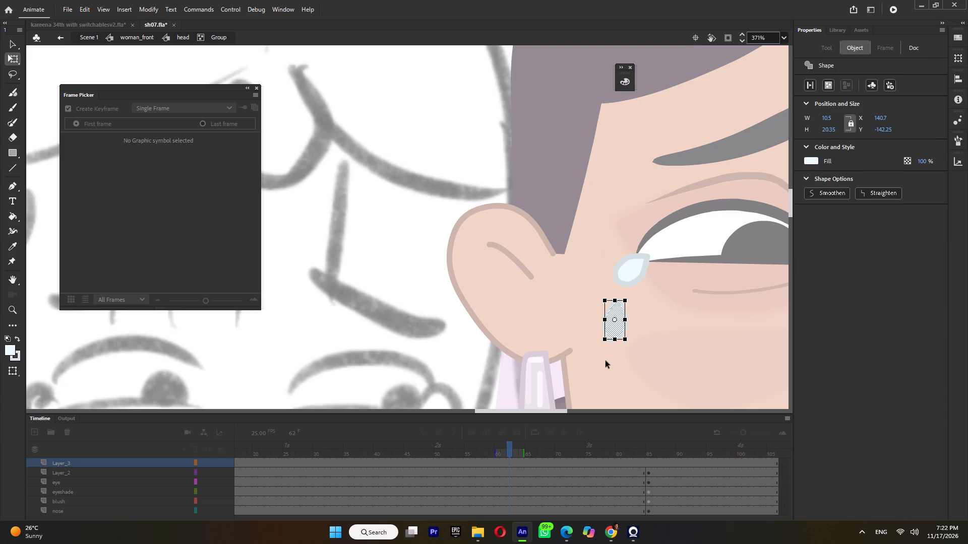
pyautogui.hotkey('ctrl', 'z')
pyautogui.keyDown('ctrl'); pyautogui.click(604, 361); pyautogui.keyUp('ctrl')
pyautogui.keyDown('ctrl'); pyautogui.scroll(6, 597, 342); pyautogui.keyUp('ctrl')
pyautogui.click(615, 330)
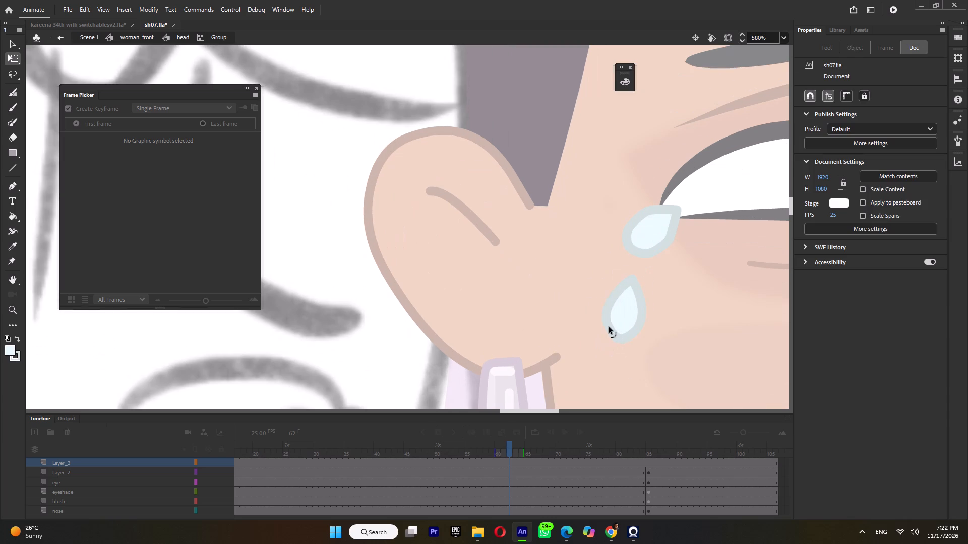
pyautogui.doubleClick(593, 342)
# Duplicate the two-tear group across to the other eye and flip the copy horizontally.
pyautogui.keyDown('ctrl'); pyautogui.scroll(-3, 589, 297); pyautogui.keyUp('ctrl')
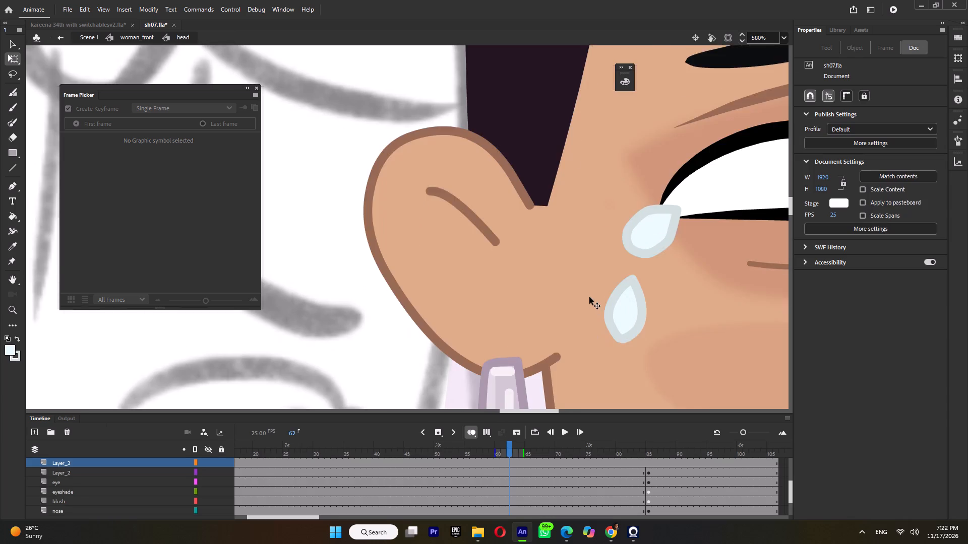
pyautogui.keyDown('ctrl'); pyautogui.scroll(-13, 589, 297); pyautogui.keyUp('ctrl')
pyautogui.click(603, 285)
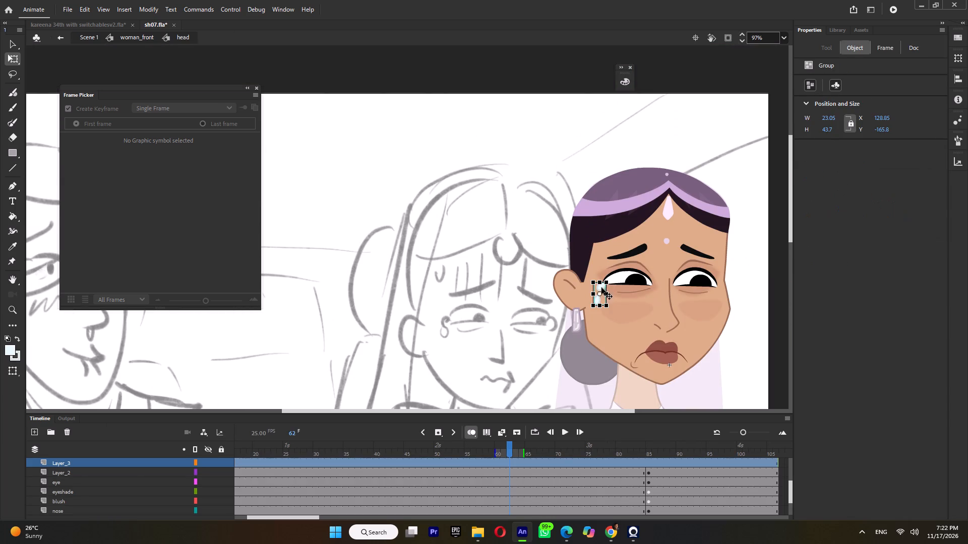
pyautogui.keyDown('ctrl'); pyautogui.keyDown('alt'); pyautogui.moveTo(600, 287); pyautogui.dragTo(680, 290); pyautogui.keyUp('alt'); pyautogui.keyUp('ctrl')
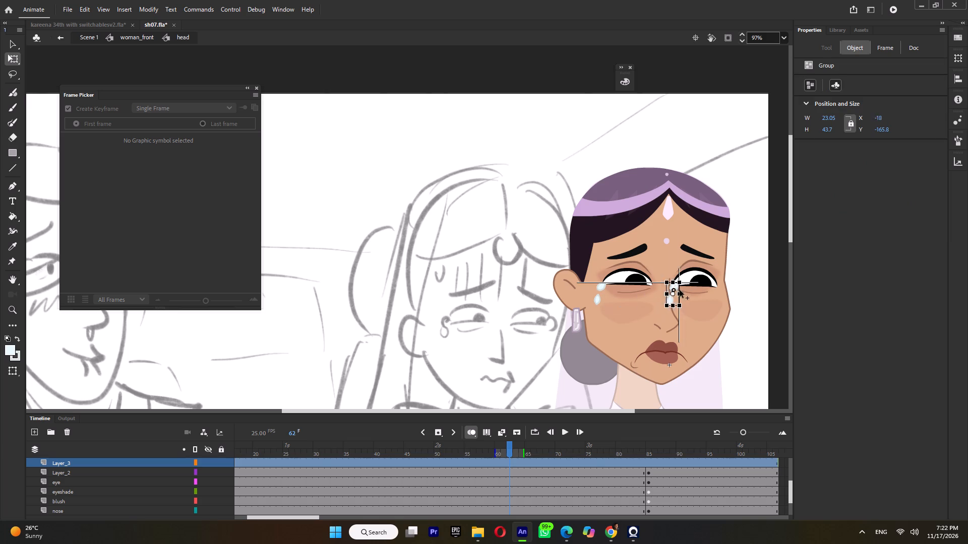
pyautogui.keyDown('ctrl'); pyautogui.keyDown('alt'); pyautogui.moveTo(680, 290); pyautogui.dragTo(700, 291); pyautogui.keyUp('alt'); pyautogui.keyUp('ctrl')
pyautogui.rightClick(700, 291)
pyautogui.click(744, 369)
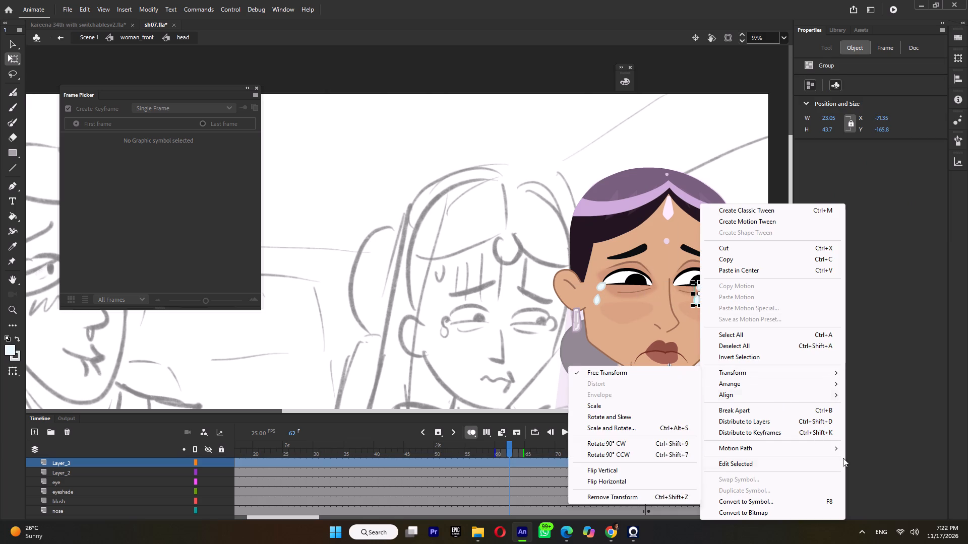
pyautogui.click(739, 373)
pyautogui.click(619, 483)
# Move the mirrored tears to the other eye's outer corner and scale them down to about 19.3 by 36.6.
pyautogui.keyDown('ctrl'); pyautogui.scroll(3, 702, 283); pyautogui.keyUp('ctrl')
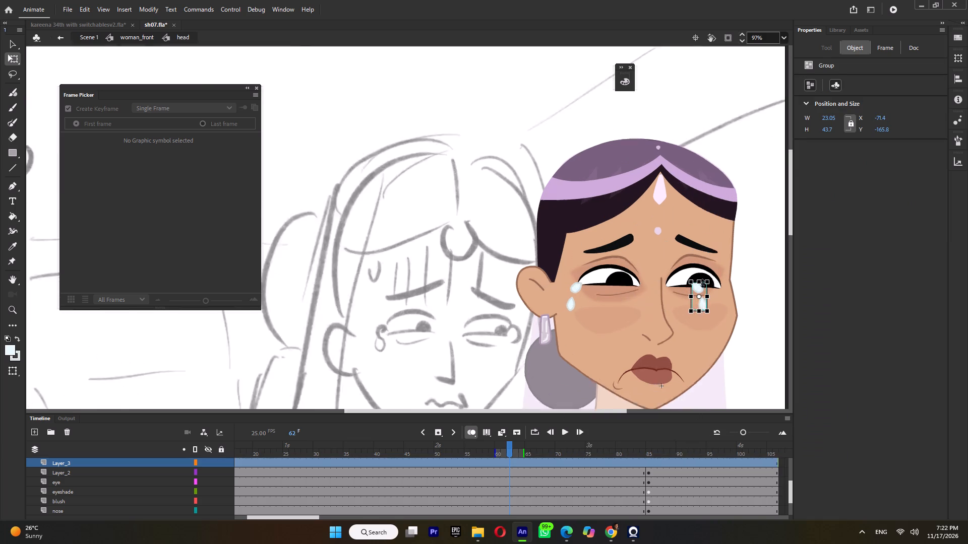
pyautogui.moveTo(698, 292); pyautogui.dragTo(741, 298)
pyautogui.keyDown('ctrl'); pyautogui.scroll(6, 740, 296); pyautogui.keyUp('ctrl')
pyautogui.click(738, 297)
pyautogui.moveTo(744, 327); pyautogui.dragTo(726, 299)
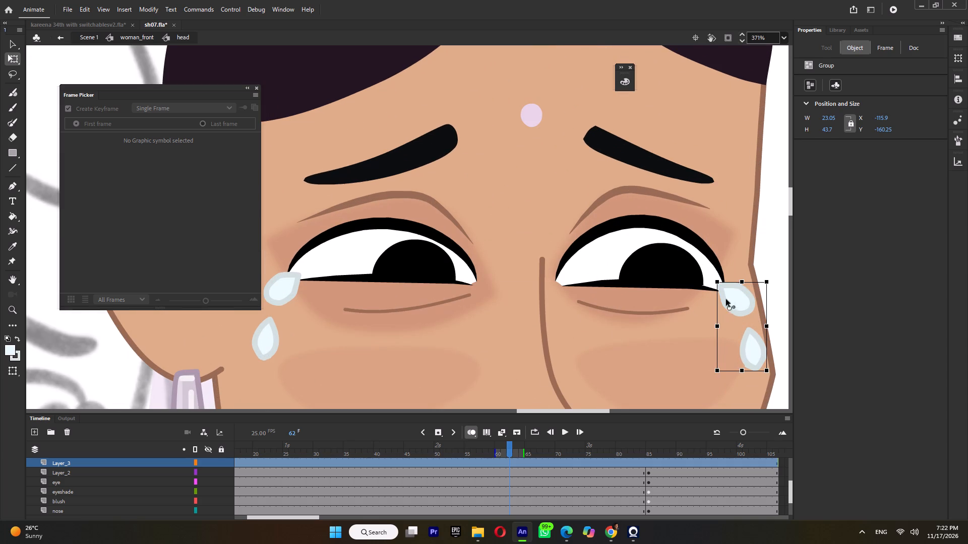
pyautogui.moveTo(726, 299); pyautogui.dragTo(717, 287)
pyautogui.keyDown('shift'); pyautogui.moveTo(768, 370); pyautogui.dragTo(758, 354); pyautogui.keyUp('shift')
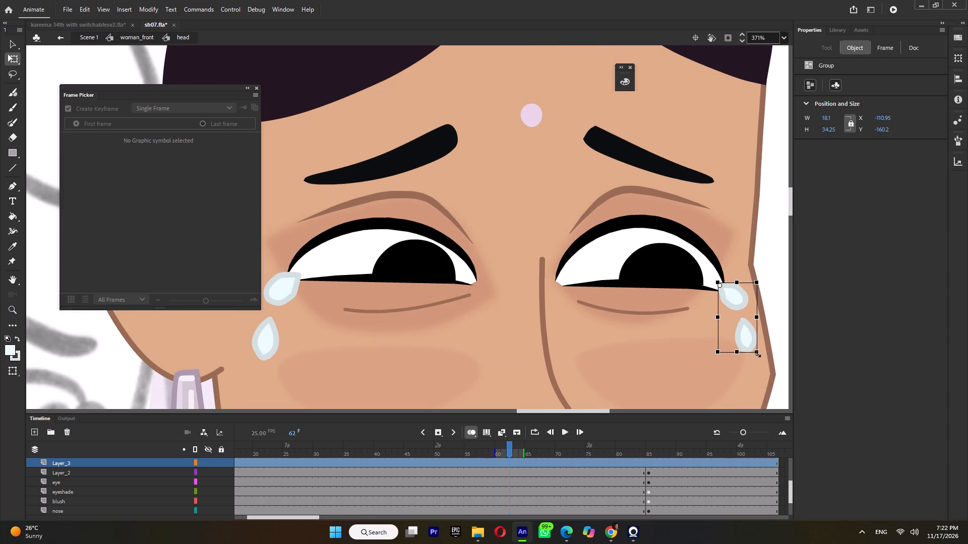
pyautogui.keyDown('shift'); pyautogui.moveTo(758, 354); pyautogui.dragTo(760, 361); pyautogui.keyUp('shift')
pyautogui.click(731, 295)
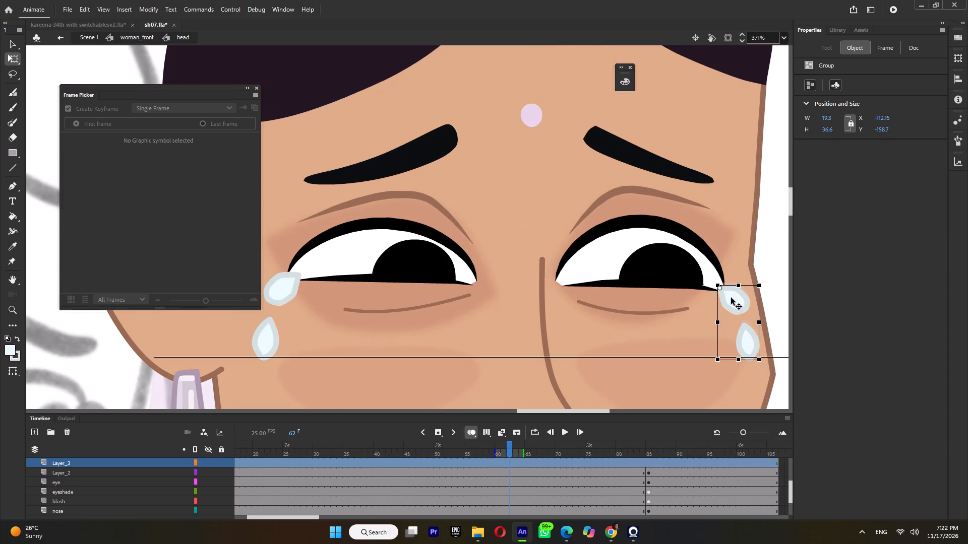
# Save the sh07 document.
pyautogui.keyDown('ctrl'); pyautogui.scroll(-6, 731, 298); pyautogui.keyUp('ctrl')
pyautogui.hotkey('ctrl', 's')
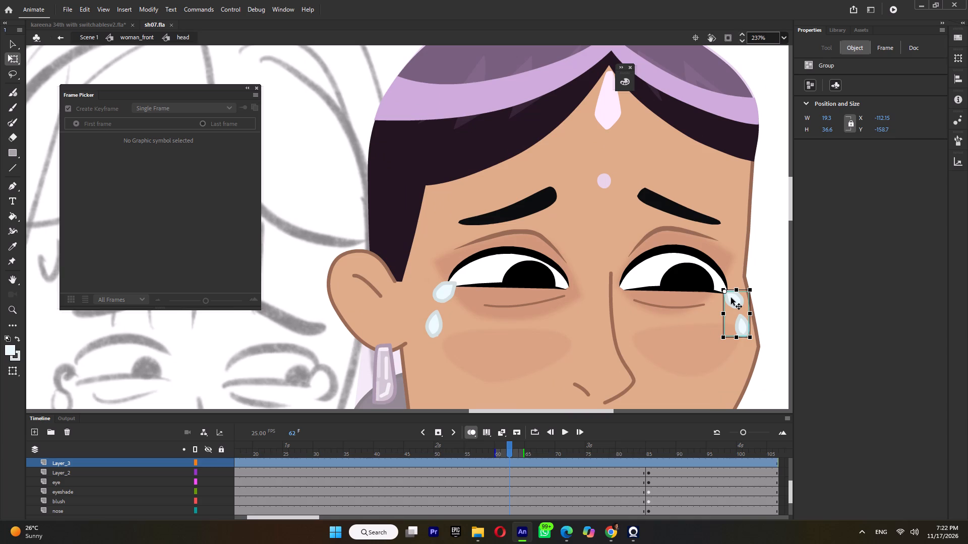
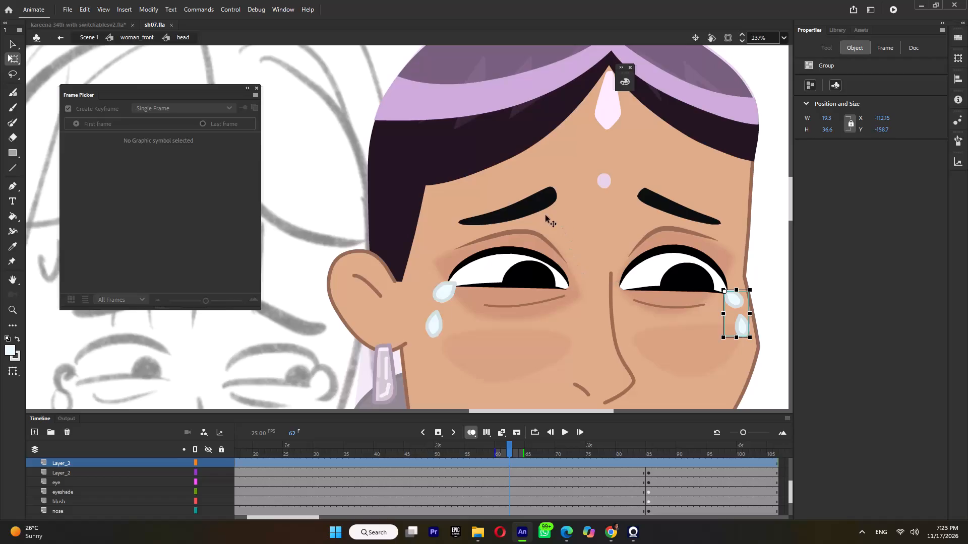
# Leave the head and woman_front symbols to return to Scene 1, saving the sh07 document on the way.
pyautogui.keyDown('ctrl'); pyautogui.scroll(-9, 551, 230); pyautogui.keyUp('ctrl')
pyautogui.keyDown('ctrl'); pyautogui.doubleClick(652, 279); pyautogui.keyUp('ctrl')
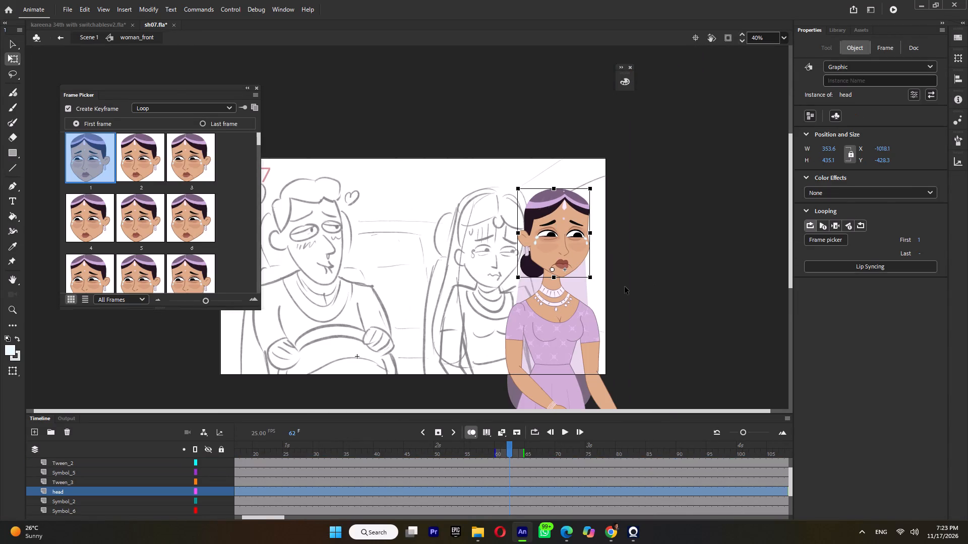
pyautogui.doubleClick(625, 287)
pyautogui.tripleClick(583, 286)
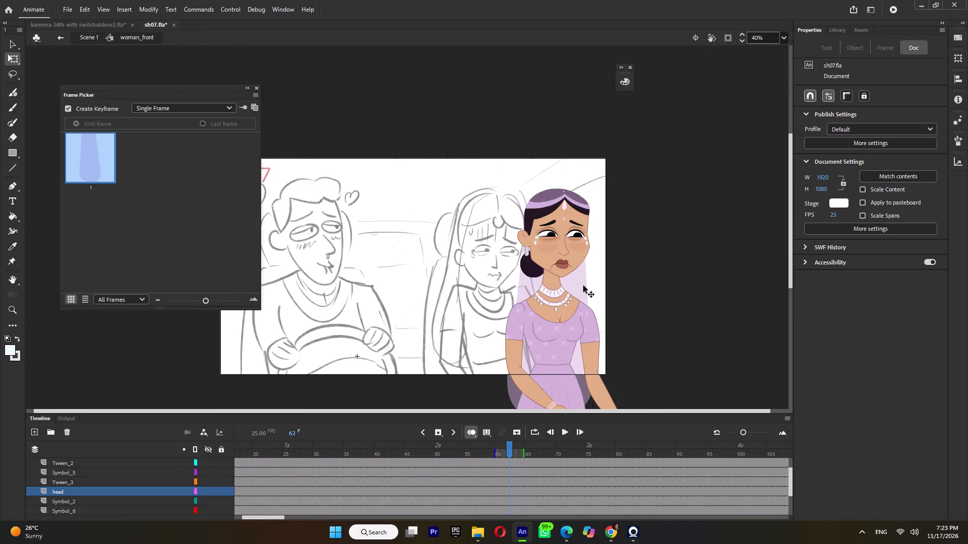
pyautogui.hotkey('ctrl', 's')
pyautogui.keyDown('ctrl'); pyautogui.doubleClick(652, 290); pyautogui.keyUp('ctrl')
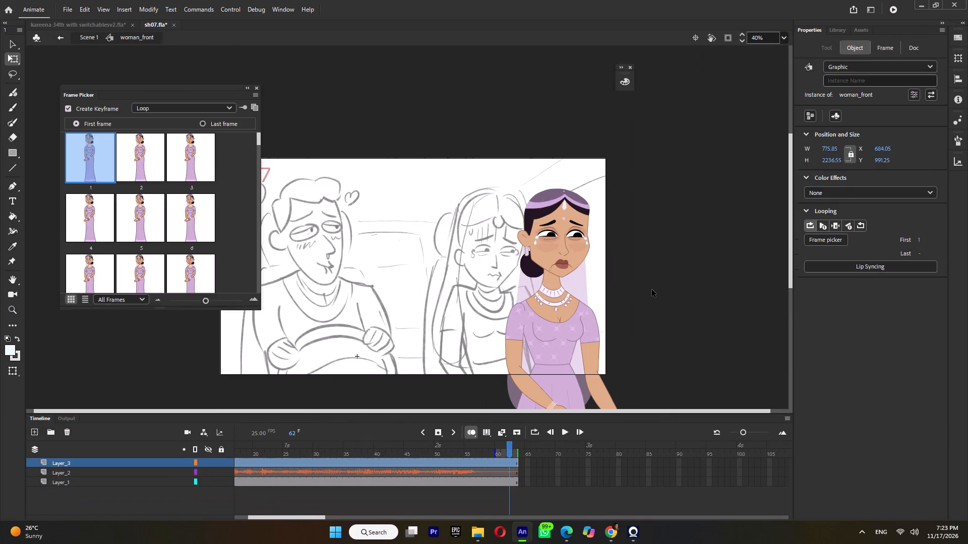
pyautogui.keyDown('ctrl'); pyautogui.doubleClick(652, 290); pyautogui.keyUp('ctrl')
# Move the woman_front instance across onto the sketched woman, at about X 355, and save the document.
pyautogui.click(556, 345)
pyautogui.moveTo(559, 352); pyautogui.dragTo(492, 350)
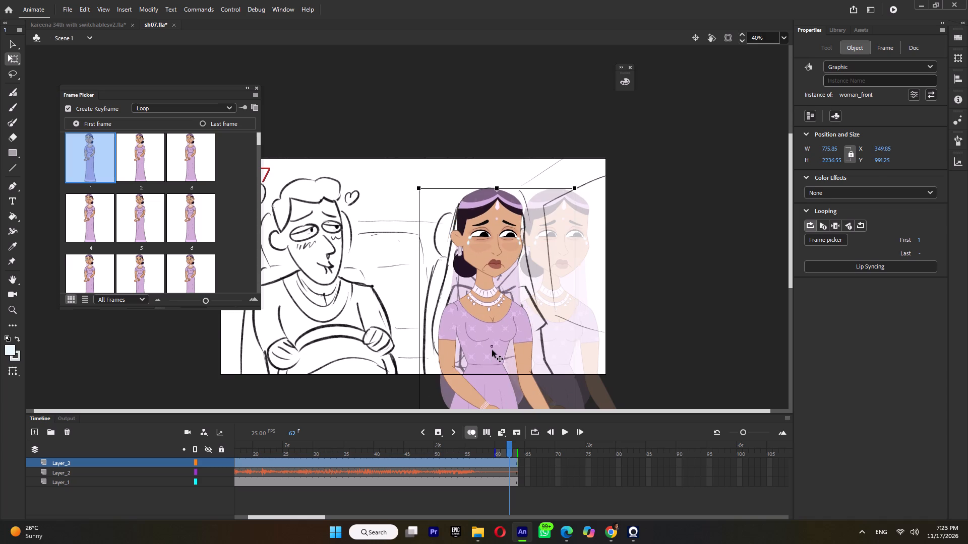
pyautogui.moveTo(492, 350); pyautogui.dragTo(493, 353)
pyautogui.hotkey('ctrl', 's')
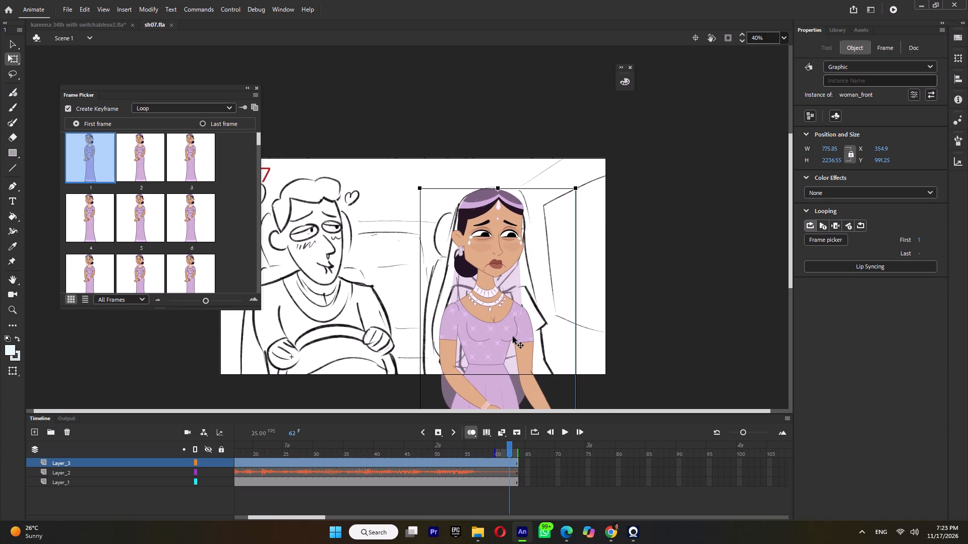
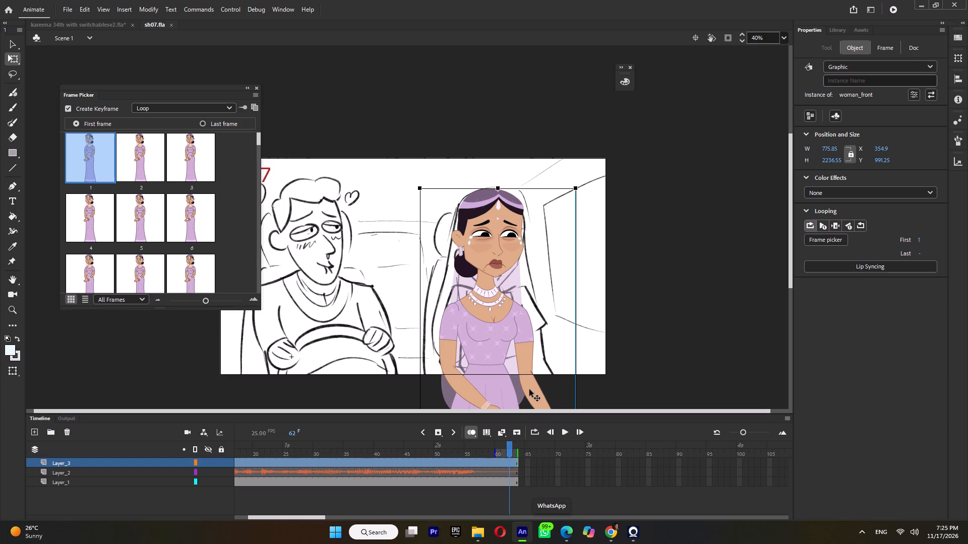
# Save the sh07 document and close it.
pyautogui.hotkey('ctrl', 's')
pyautogui.click(171, 23)
# Switch to File Explorer and bring up the shot fla folder of MPKD shot documents.
pyautogui.click(482, 537)
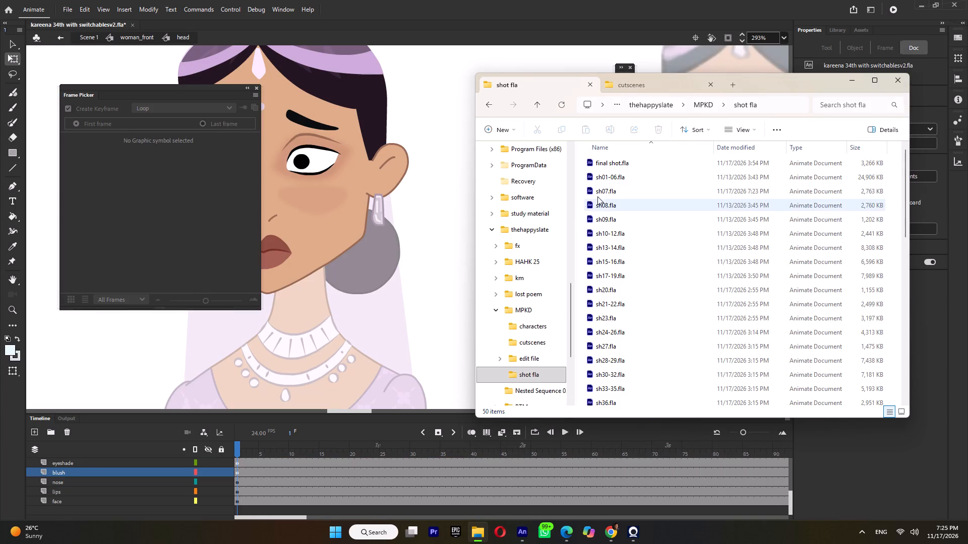
# Open sh08.fla from the shot fla folder in Animate and scrub through its storyboard sketch from start to end and back.
pyautogui.doubleClick(606, 207)
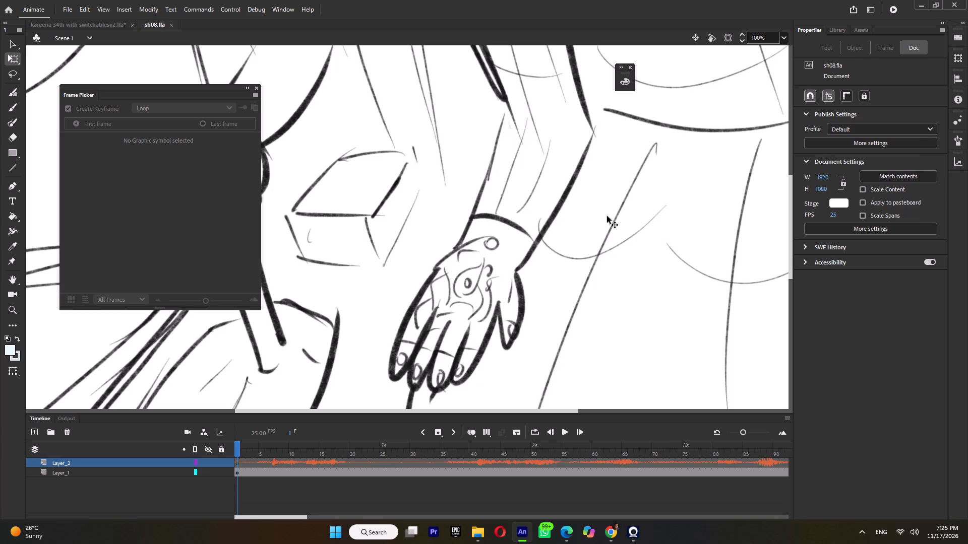
pyautogui.keyDown('ctrl'); pyautogui.scroll(-7, 613, 222); pyautogui.keyUp('ctrl')
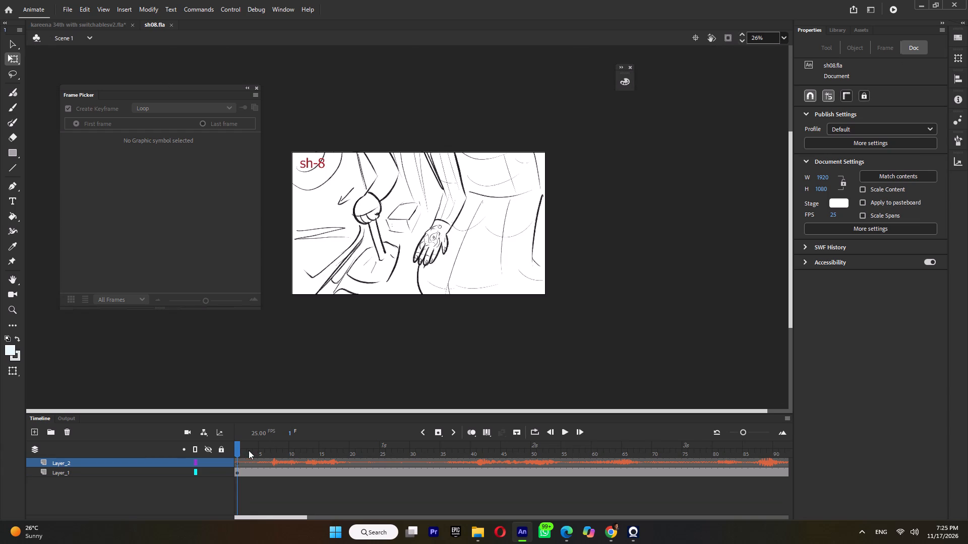
pyautogui.moveTo(249, 450); pyautogui.dragTo(713, 495)
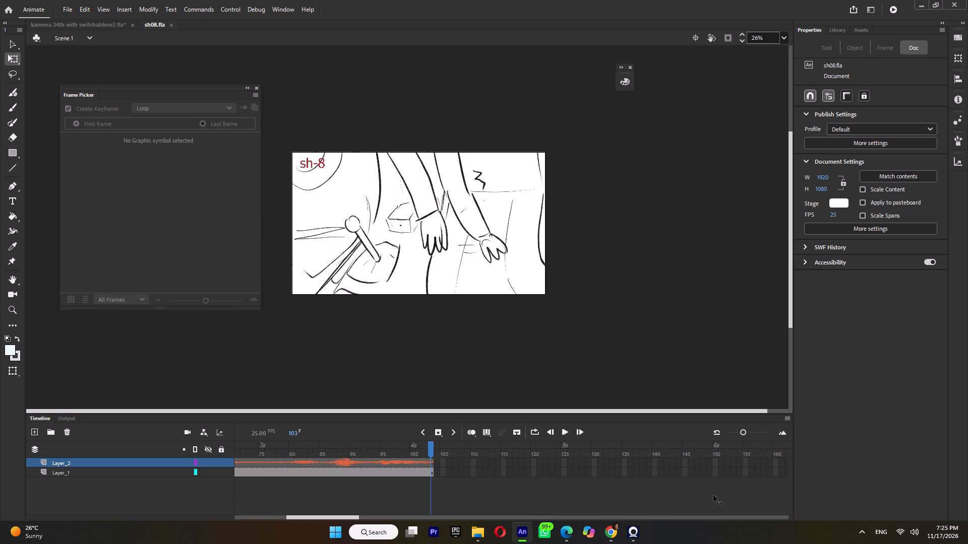
pyautogui.moveTo(713, 495); pyautogui.dragTo(0, 477)
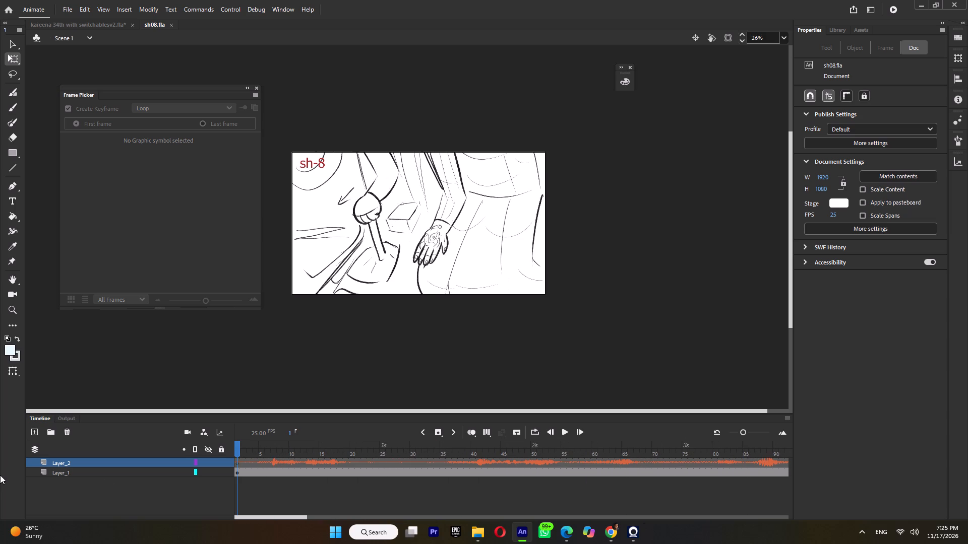
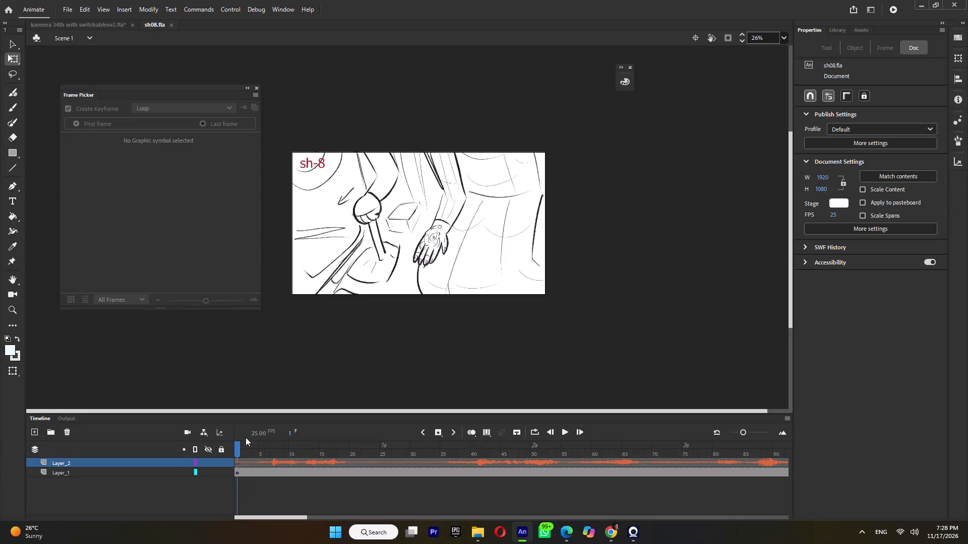
# Review the sh08 storyboard action by scrubbing to its last frame, 103, and briefly playing it back, saving the document along the way.
pyautogui.moveTo(243, 444); pyautogui.dragTo(334, 456)
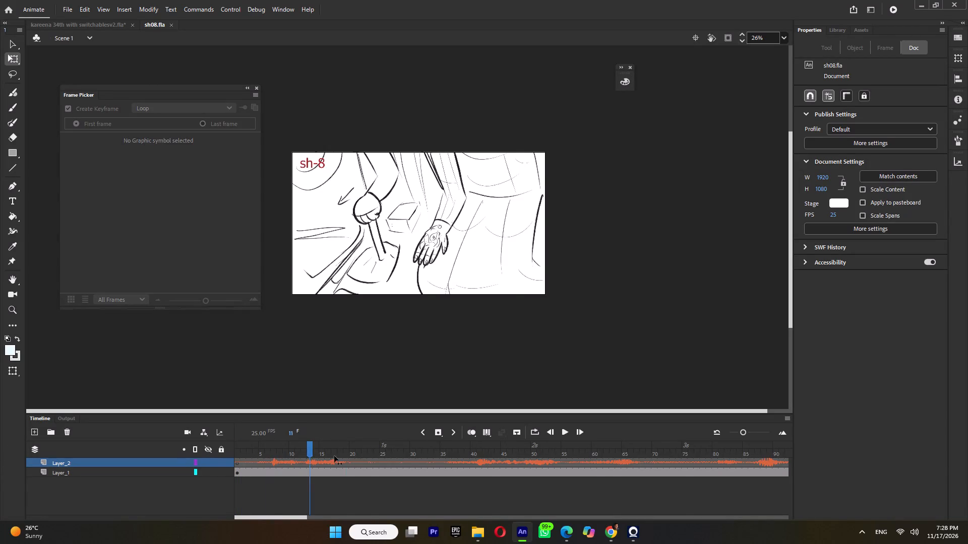
pyautogui.moveTo(334, 456); pyautogui.dragTo(0, 485)
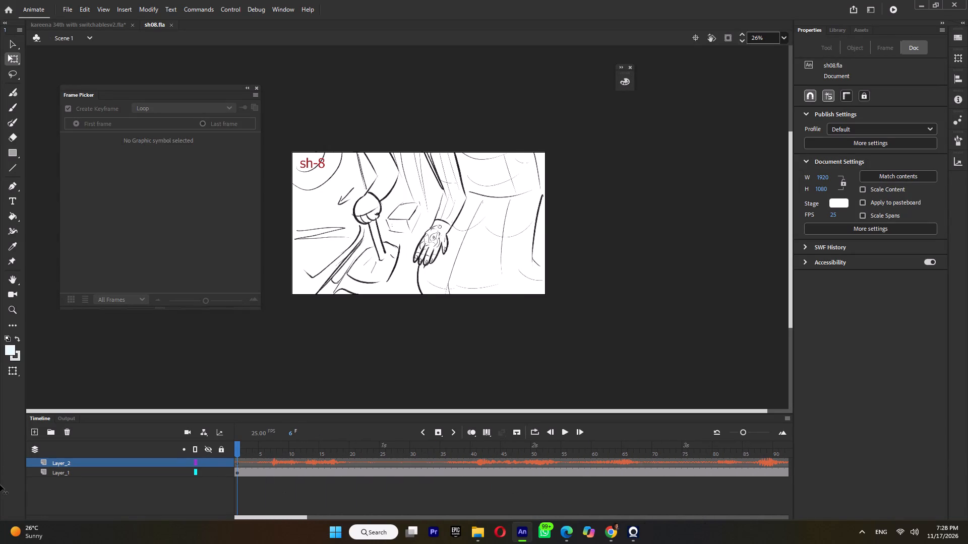
pyautogui.moveTo(0, 485); pyautogui.dragTo(747, 482)
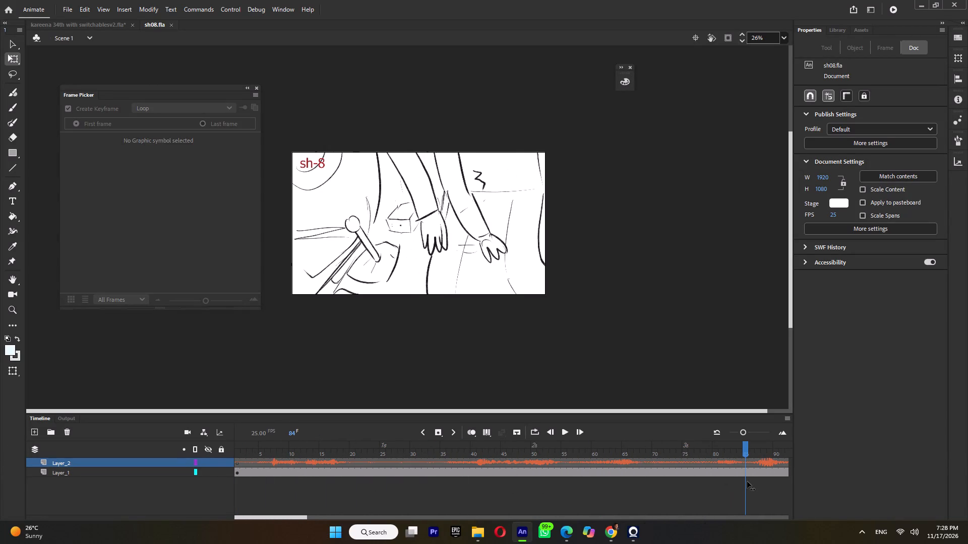
pyautogui.moveTo(747, 482); pyautogui.dragTo(857, 484)
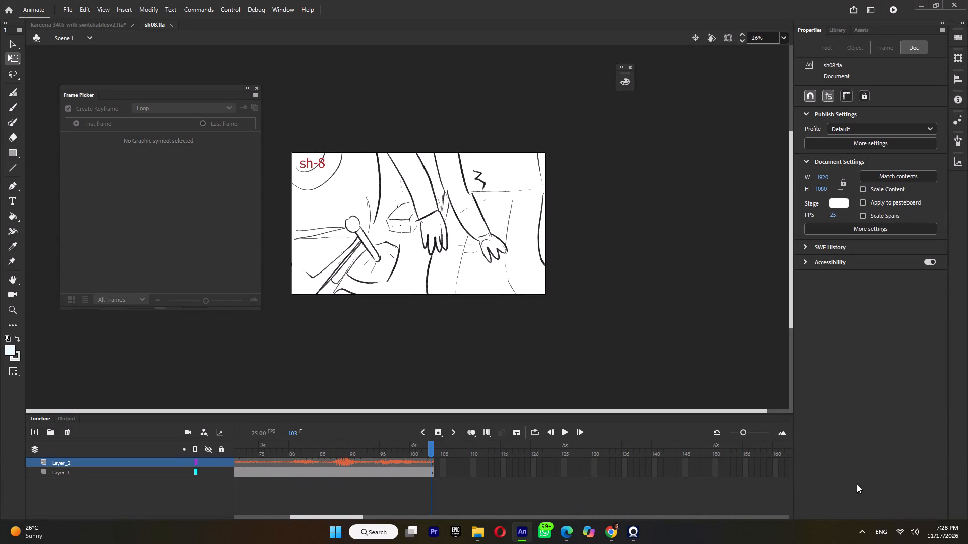
pyautogui.hotkey('ctrl', 's')
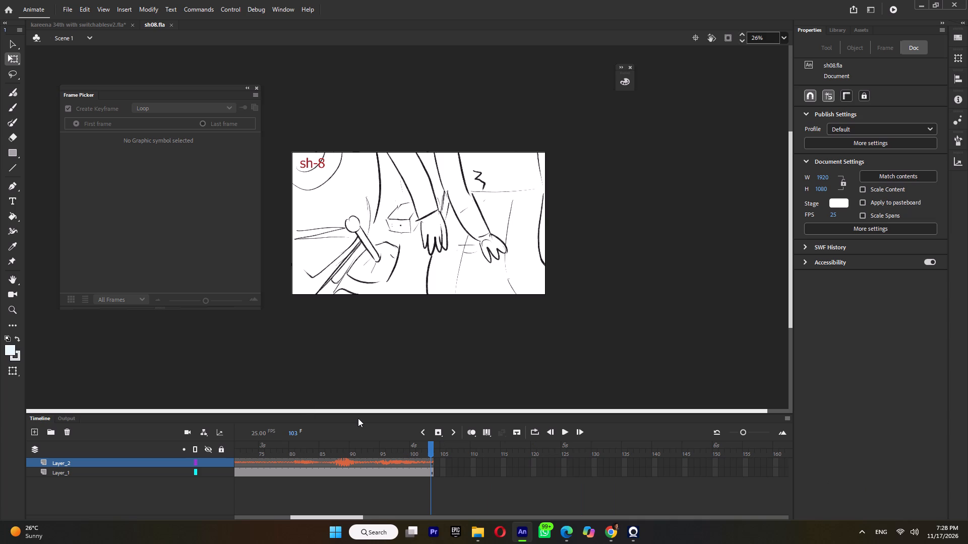
pyautogui.press('Return')
pyautogui.press('Return')
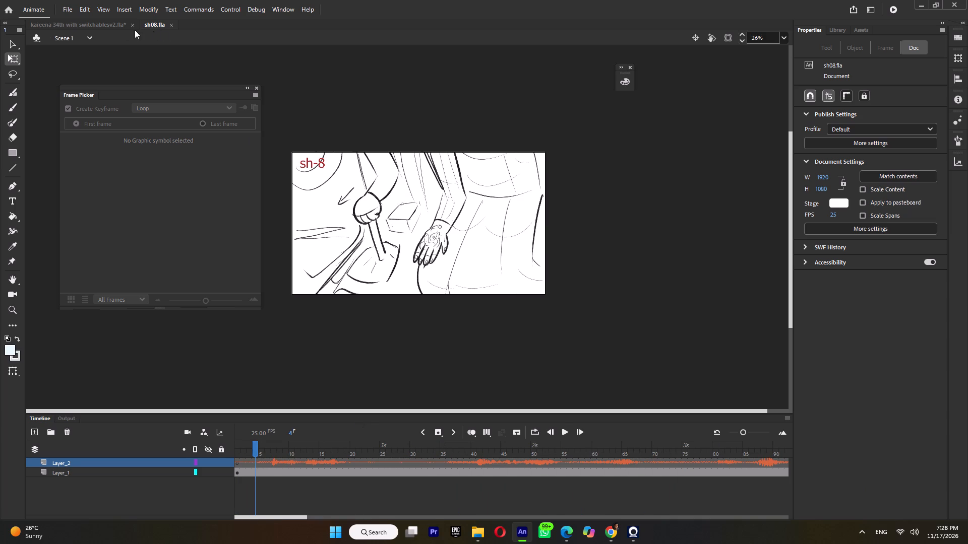
# In the kareena 34th with switchablesv2.fla rig, try skirt poses 2 and 3 inside the large woman_front symbol, leaving the skirt on frame 3.
pyautogui.click(88, 23)
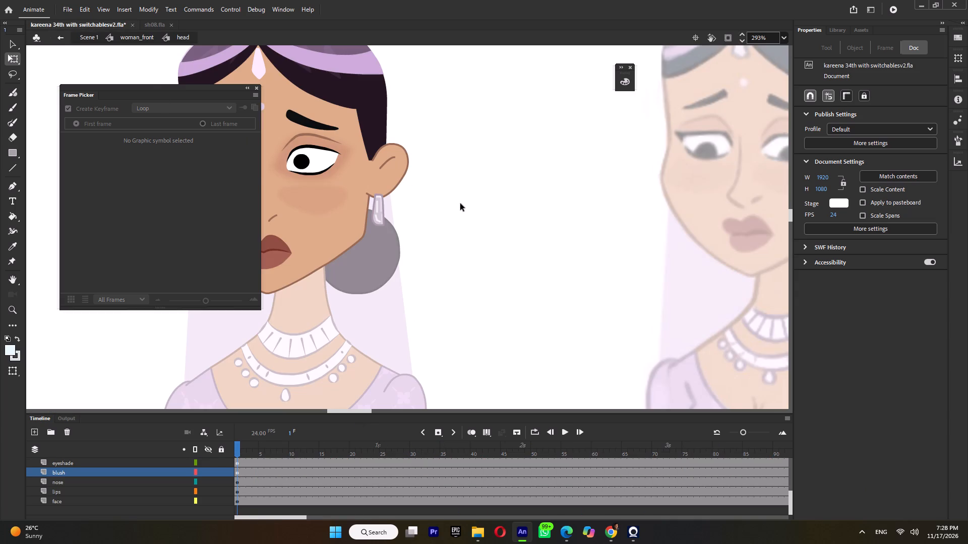
pyautogui.keyDown('ctrl'); pyautogui.scroll(-10, 460, 199); pyautogui.keyUp('ctrl')
pyautogui.keyDown('ctrl'); pyautogui.scroll(-5, 546, 247); pyautogui.keyUp('ctrl')
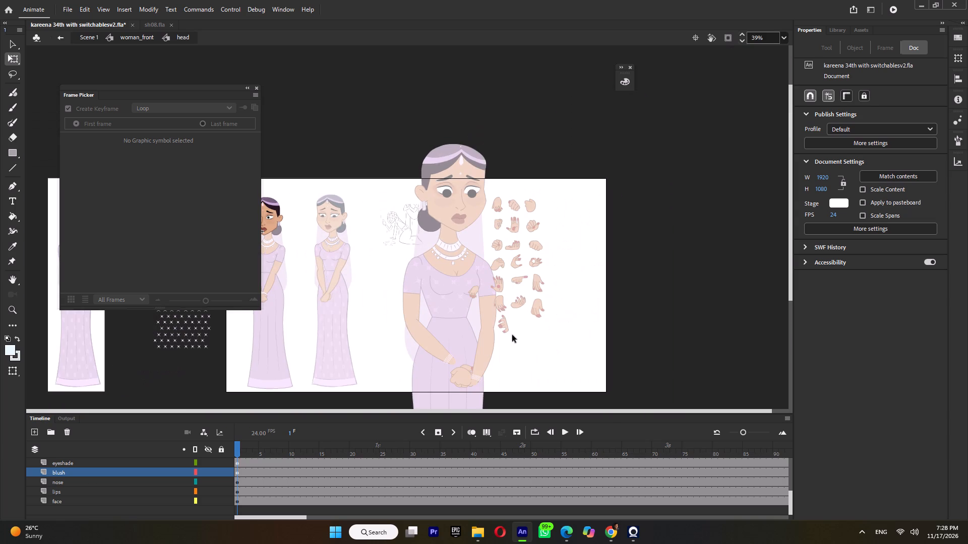
pyautogui.doubleClick(450, 354)
pyautogui.keyDown('ctrl'); pyautogui.scroll(-6, 447, 310); pyautogui.keyUp('ctrl')
pyautogui.tripleClick(428, 367)
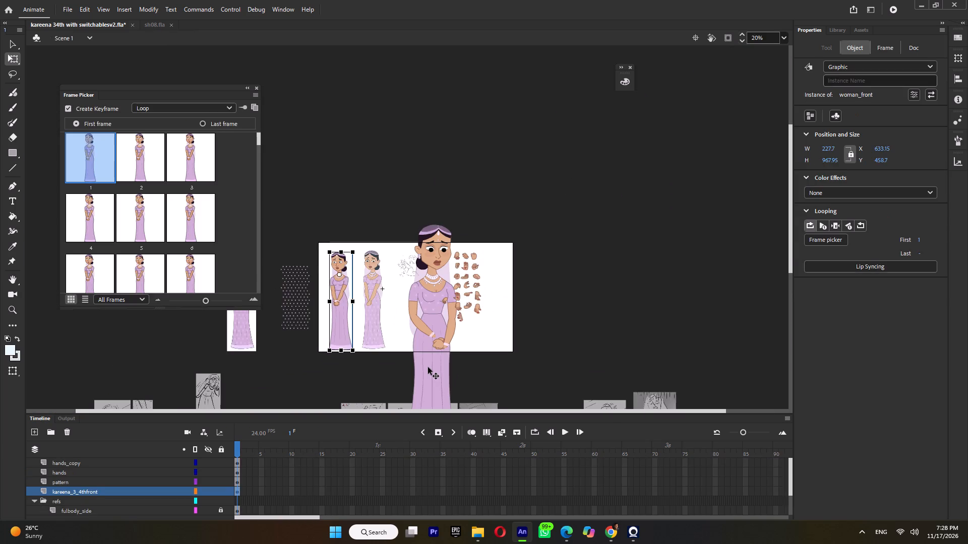
pyautogui.click(428, 367)
pyautogui.click(428, 367)
pyautogui.click(134, 152)
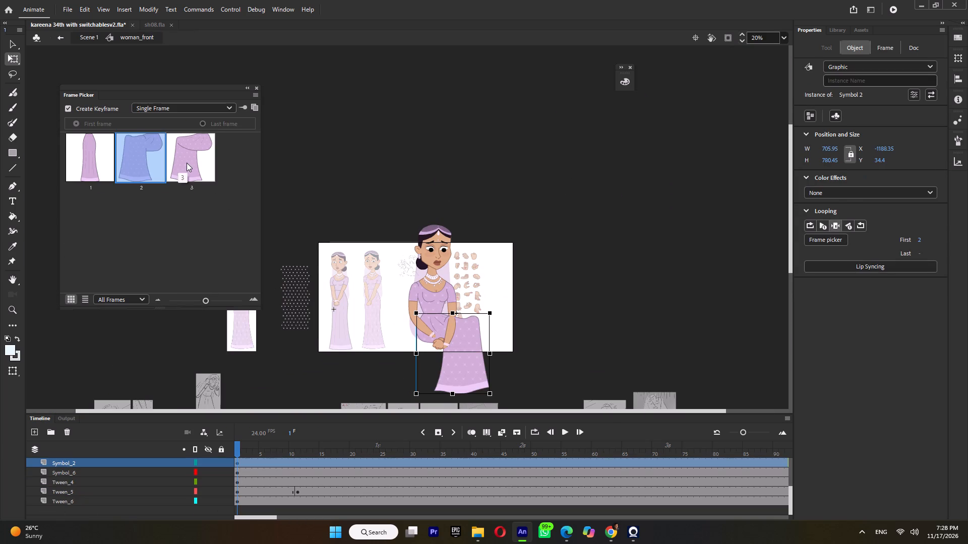
pyautogui.click(187, 162)
pyautogui.click(153, 160)
pyautogui.click(207, 170)
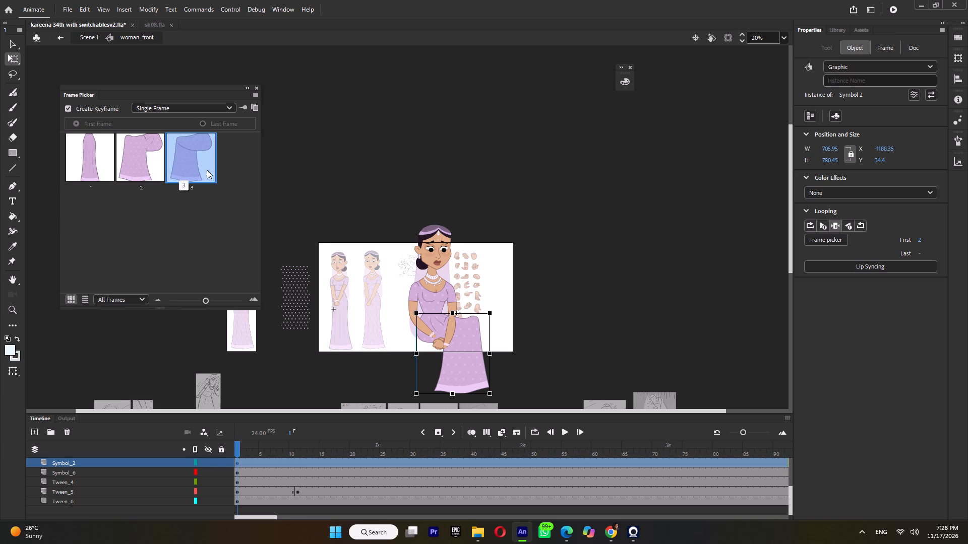
# Return to sh08.fla to view its storyboard sketch, opening the screen-snip overlay and dismissing it without a capture.
pyautogui.click(145, 26)
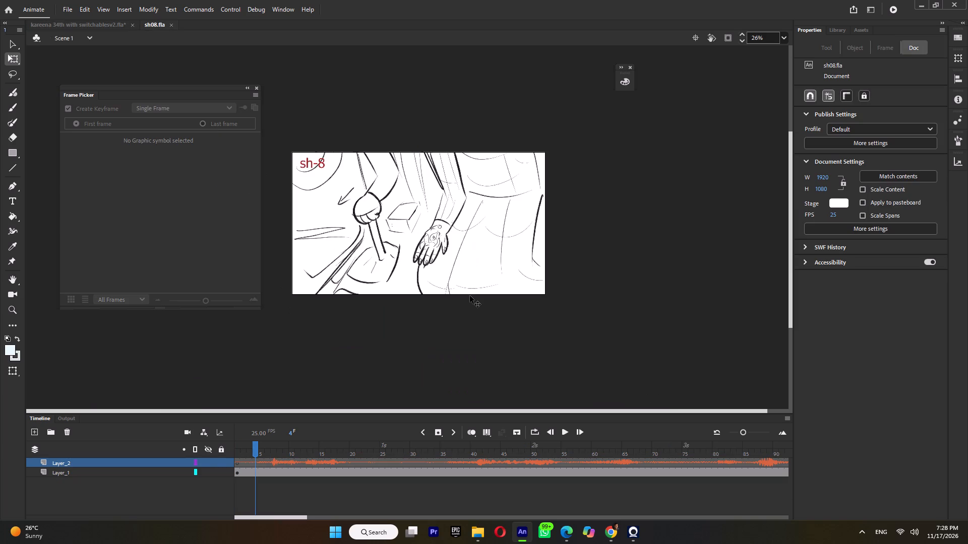
pyautogui.press('shift+super+s')
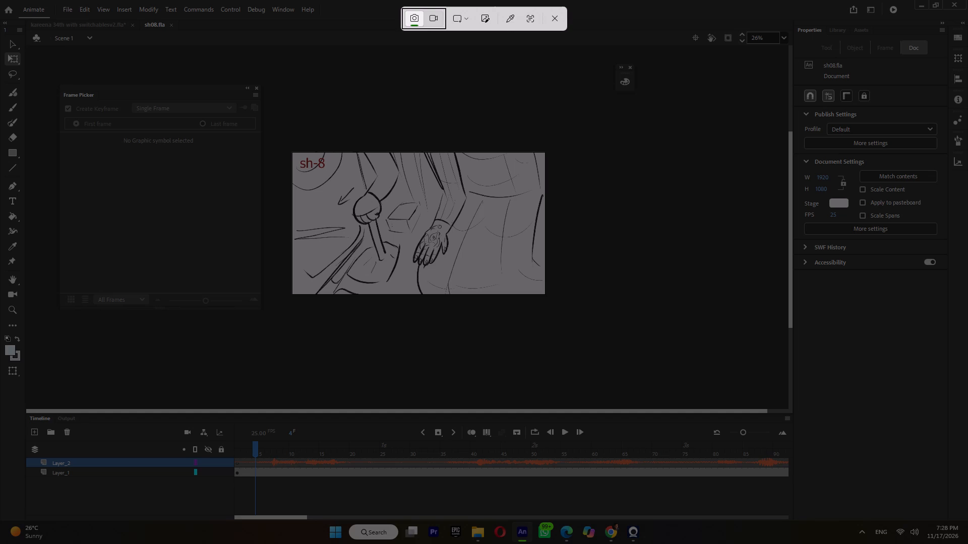
pyautogui.click(553, 23)
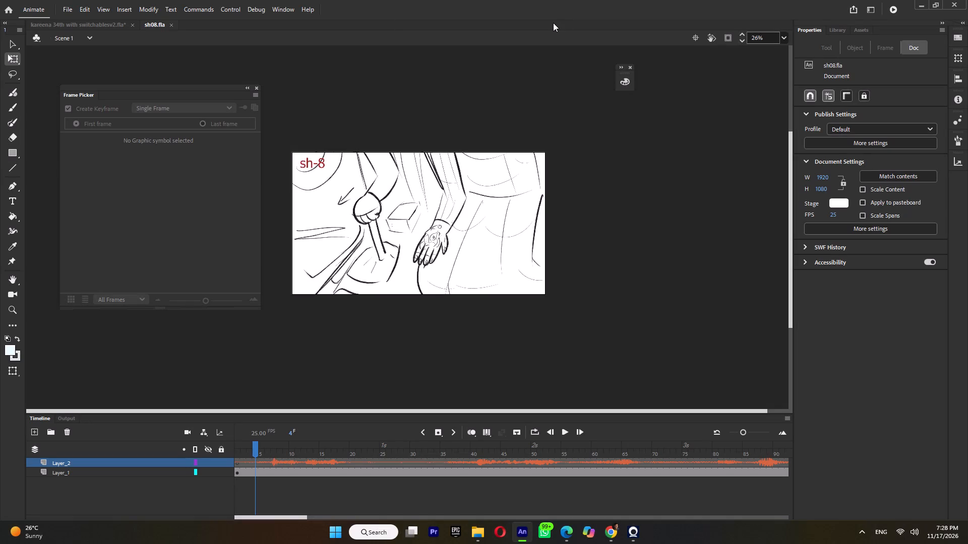